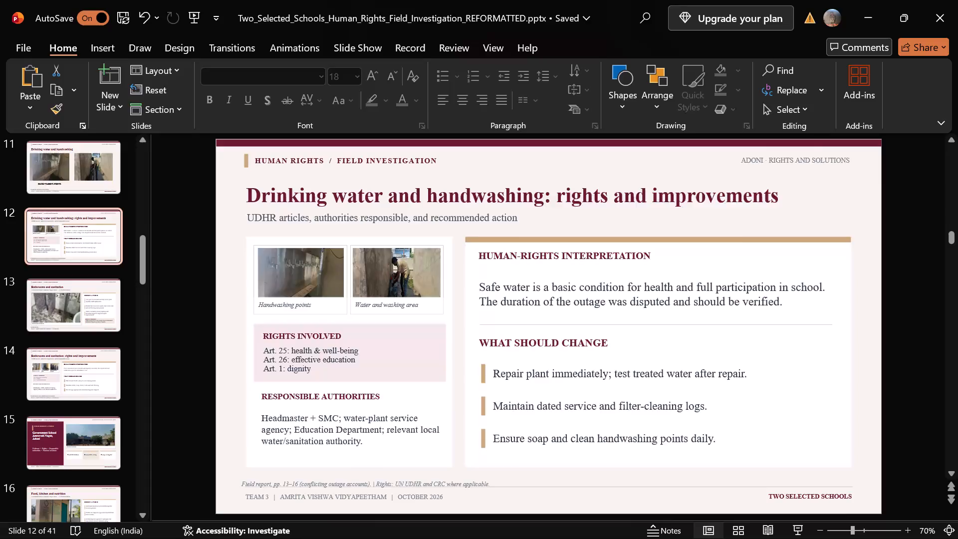
On slide 11, widen the photo of the man at the washing area toward the slide's right edge.
key("Up")
key("Up")
key("Down")
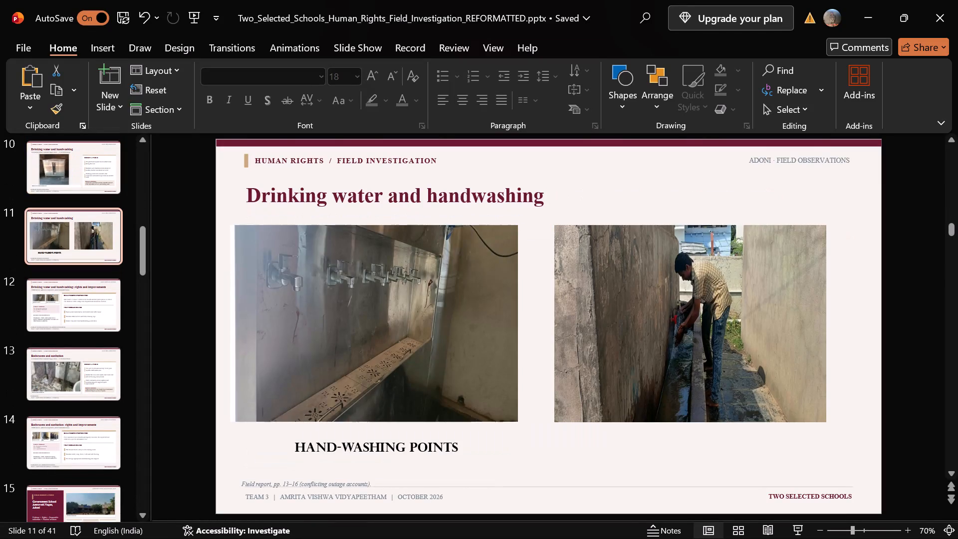
left_click(625, 312)
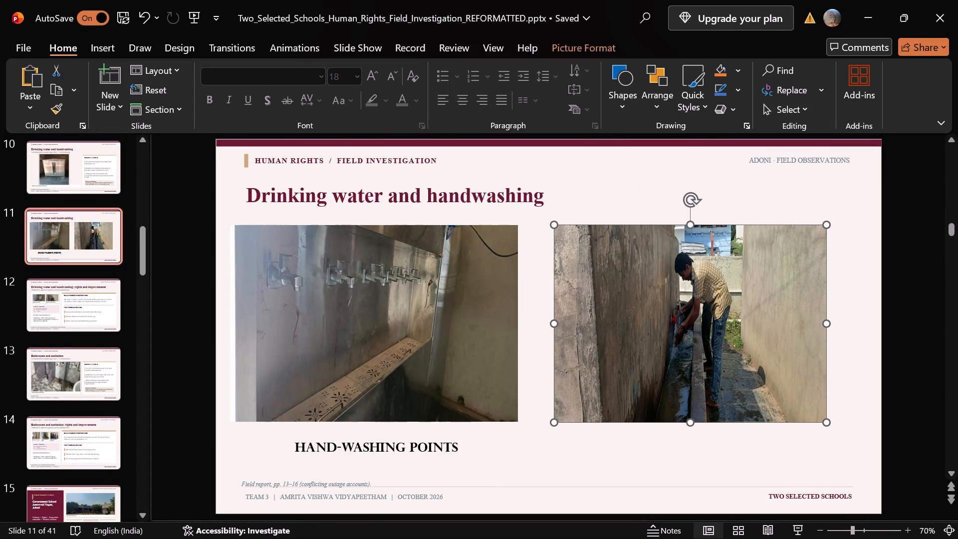
left_click_drag(828, 325, 858, 325)
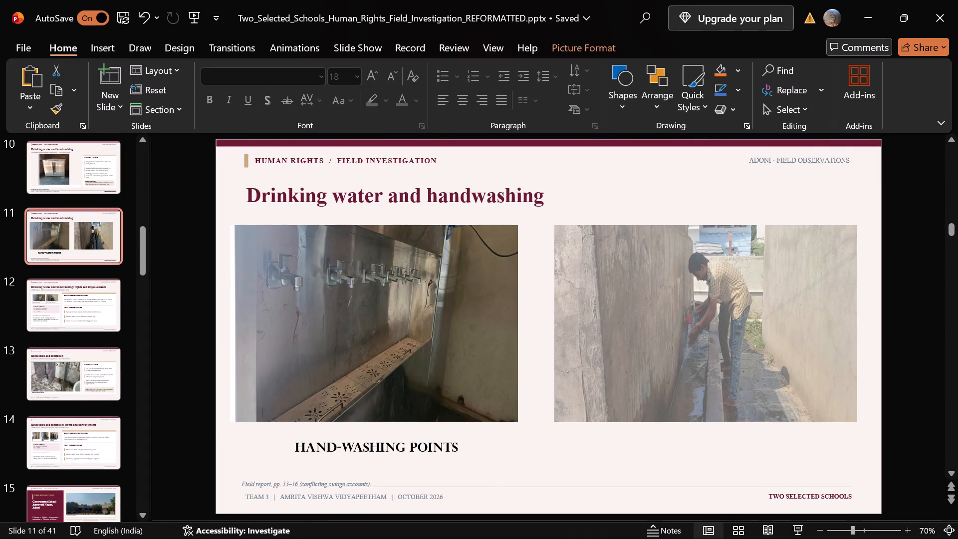
left_click_drag(858, 325, 866, 327)
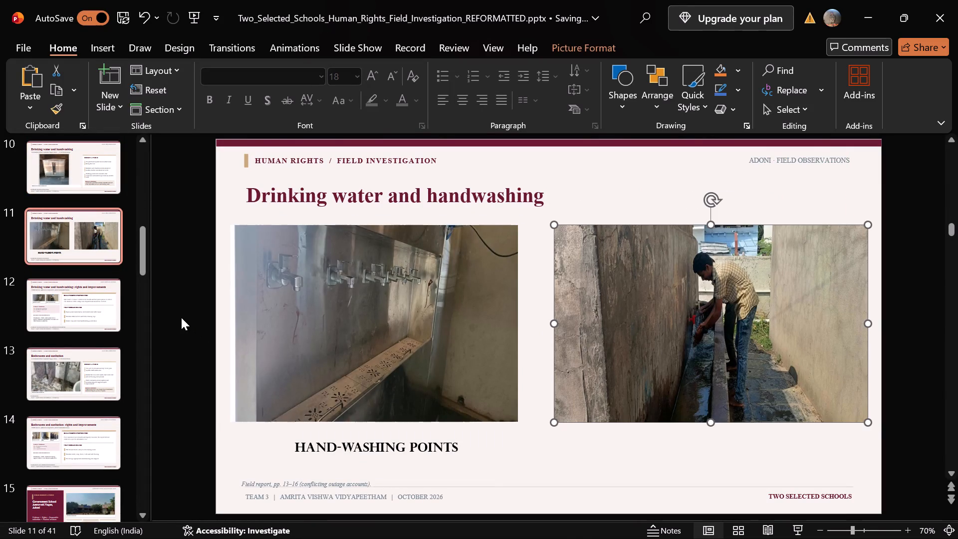
left_click(181, 317)
Review slides 12 to 14 covering handwashing rights and the bathrooms and sanitation observations and improvements.
key("Down")
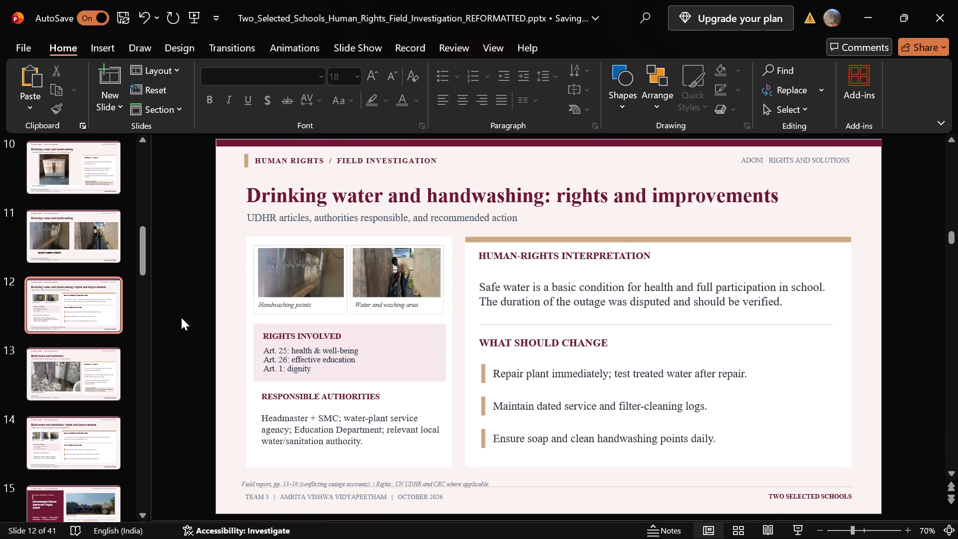
key("Down")
key("Down")
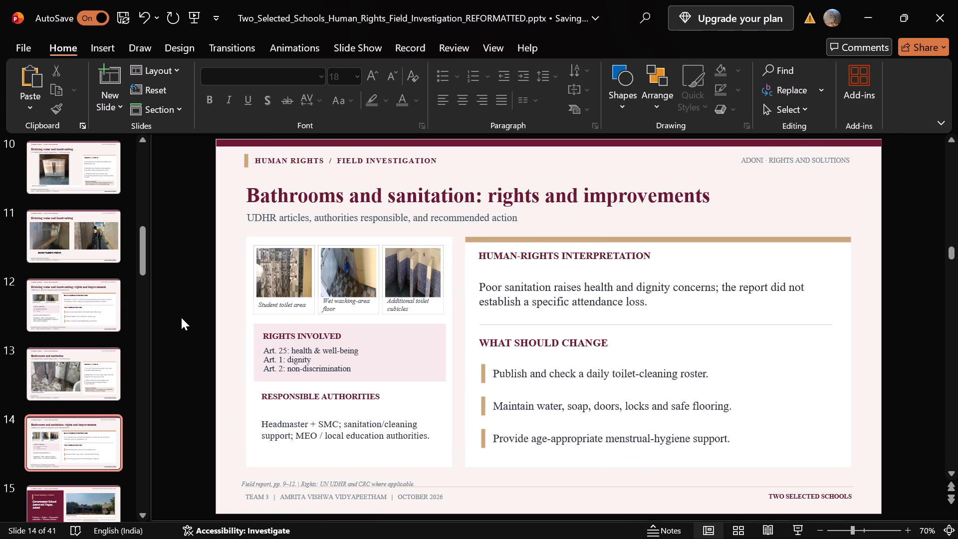
key("Up")
key("Down")
key("Up")
key("Down")
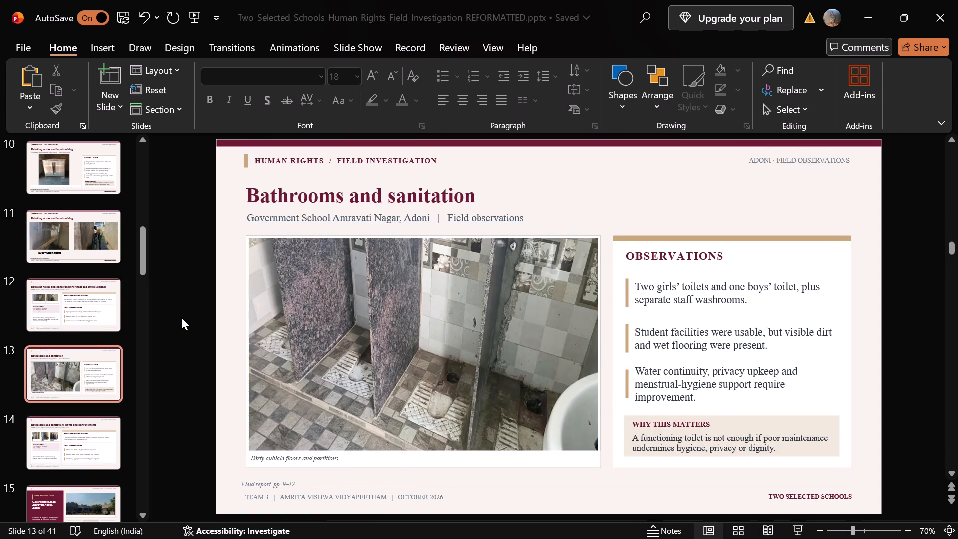
key("Up")
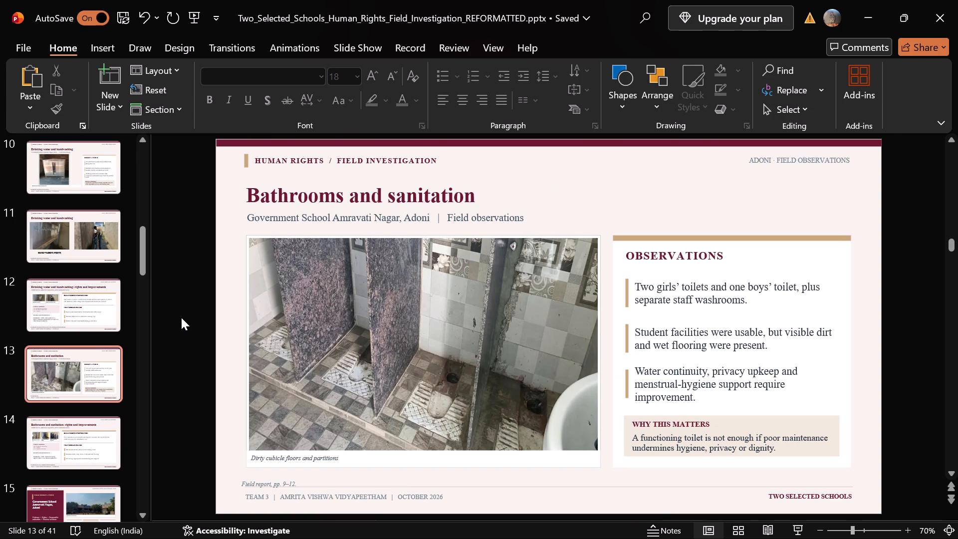
key("Down")
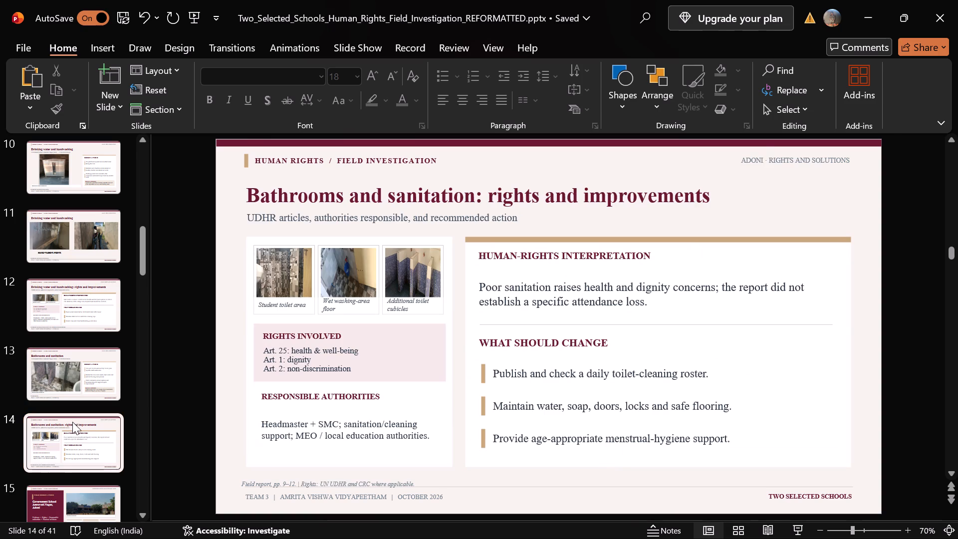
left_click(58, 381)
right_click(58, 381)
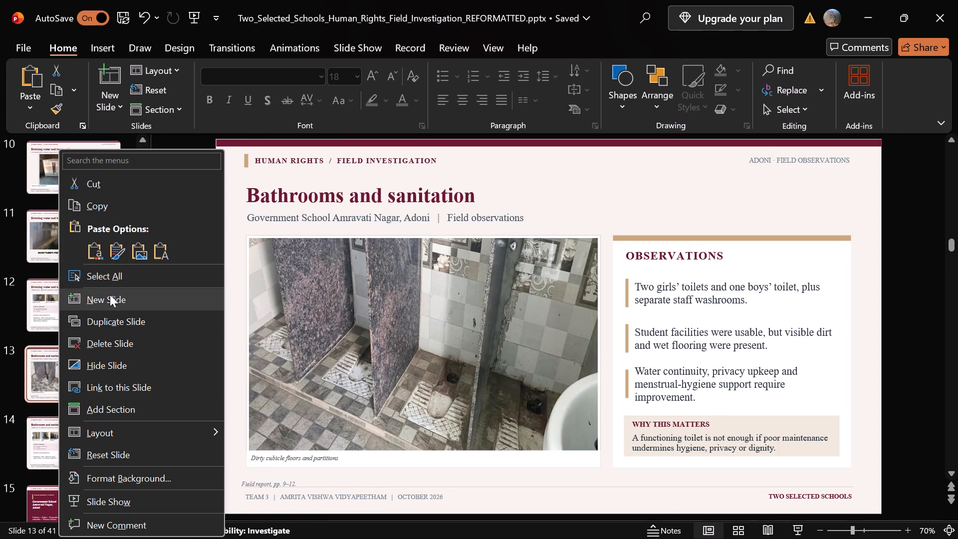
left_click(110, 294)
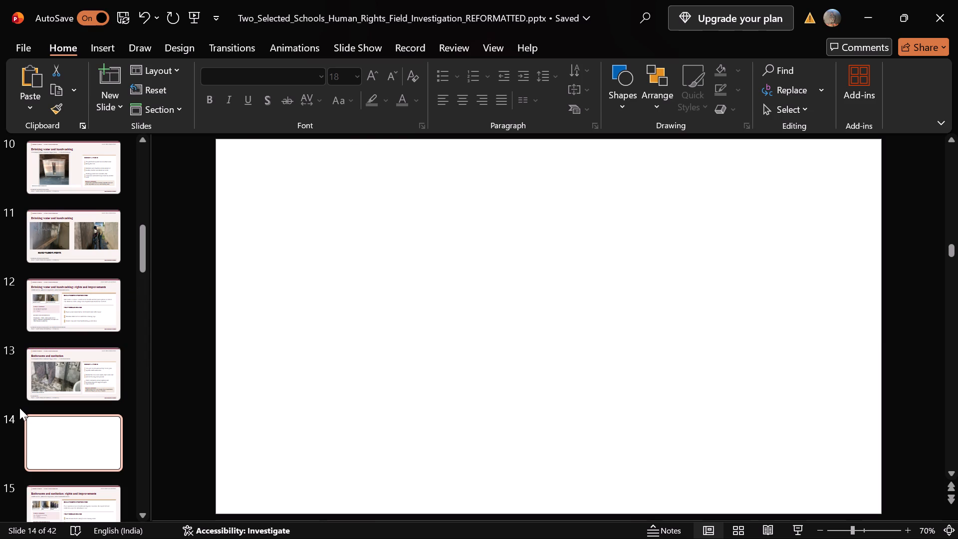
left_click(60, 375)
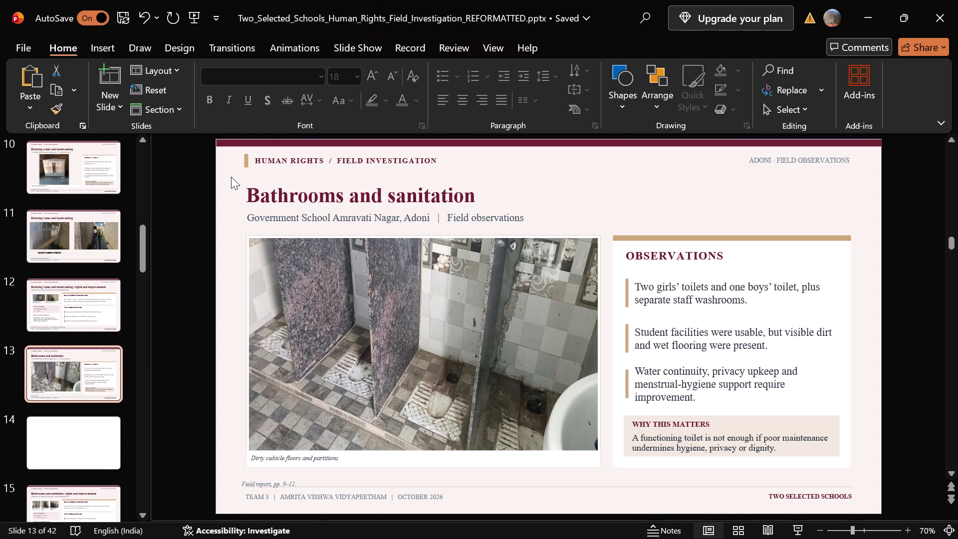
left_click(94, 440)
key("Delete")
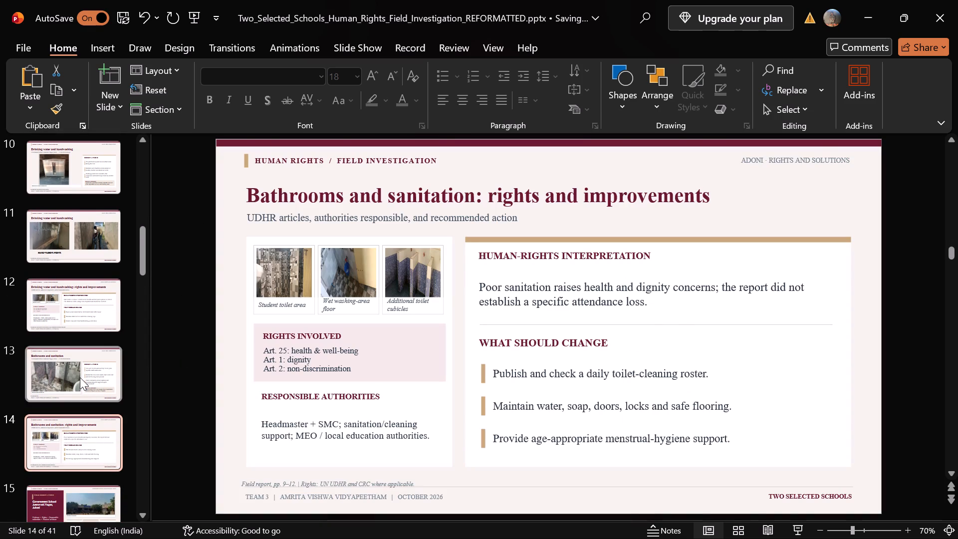
Duplicate slide 13, "Bathrooms and sanitation".
left_click(80, 377)
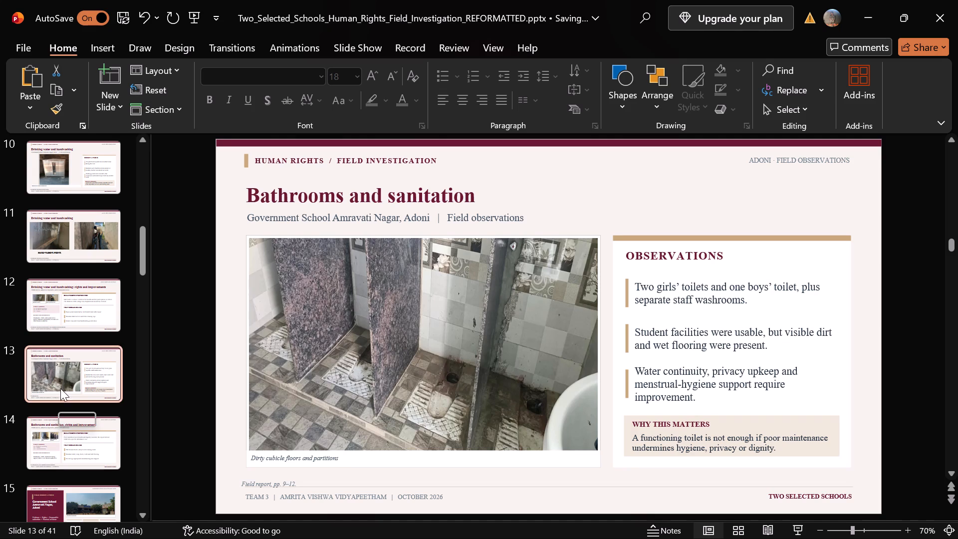
right_click(60, 387)
left_click(132, 329)
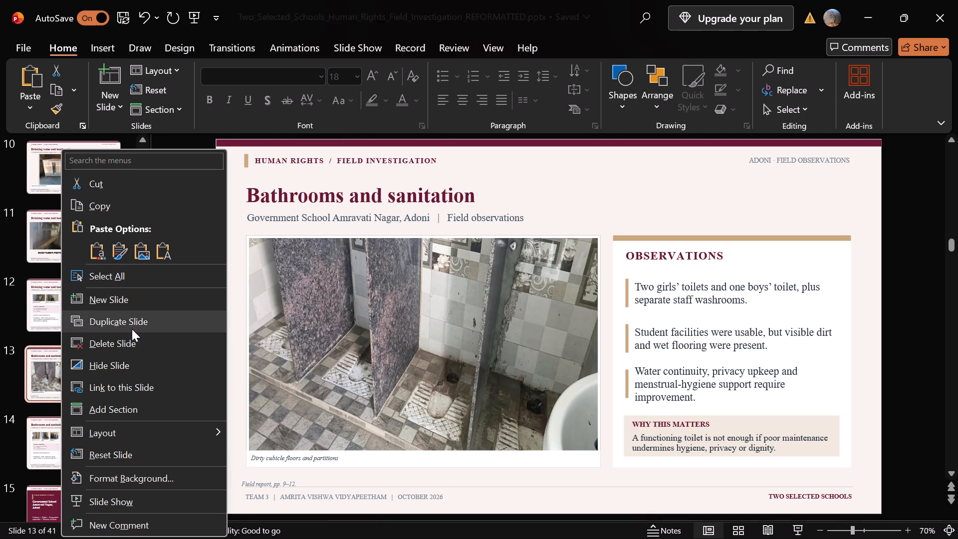
left_click(50, 441)
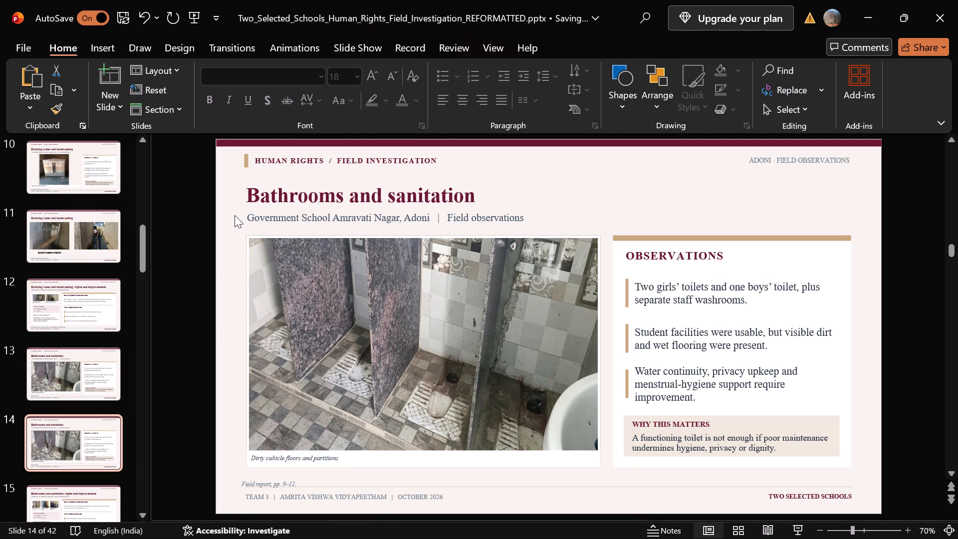
Delete the captioned photo and the whole observations block from the duplicated slide 14, keeping the title, subtitle and footer.
left_click_drag(235, 215, 804, 506)
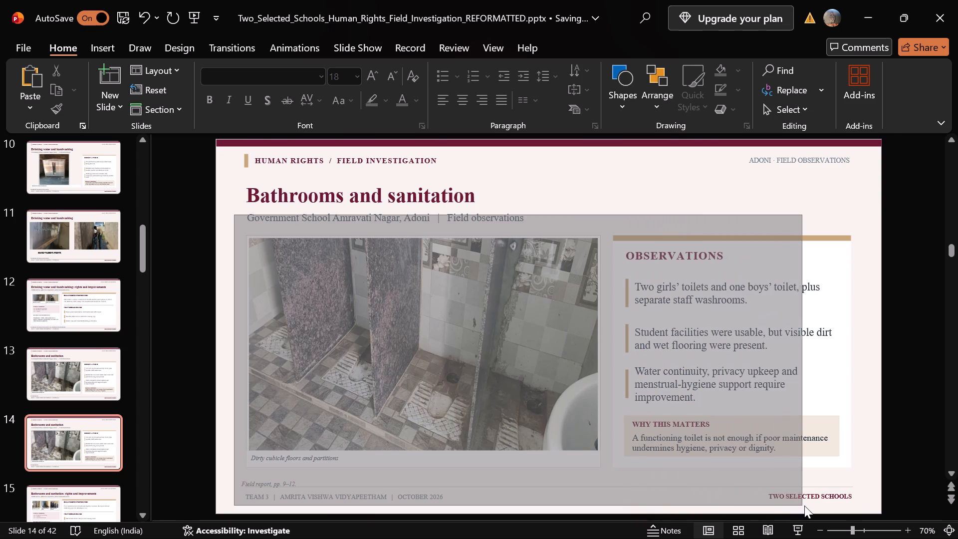
left_click_drag(804, 506, 875, 478)
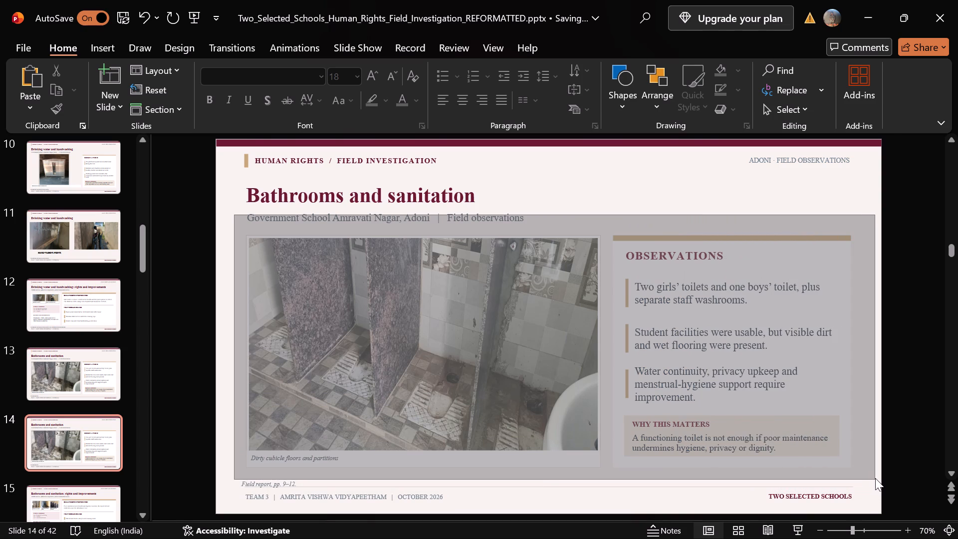
left_click_drag(875, 478, 876, 478)
key("Delete")
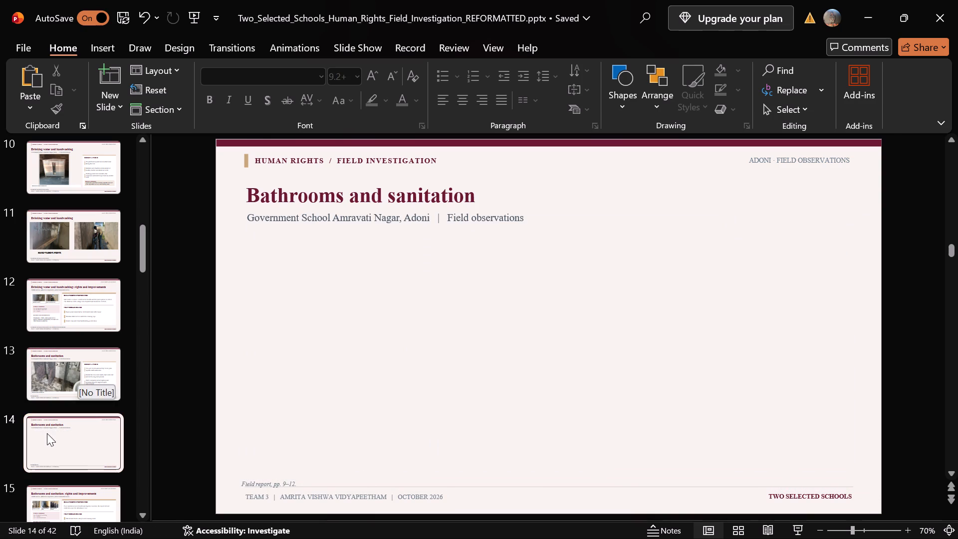
Copy the student toilet area photo from slide 15 onto slide 14 and enlarge it to about 8.1 cm high by 13.9 cm wide below the subtitle.
scroll(47, 439, "down", 1)
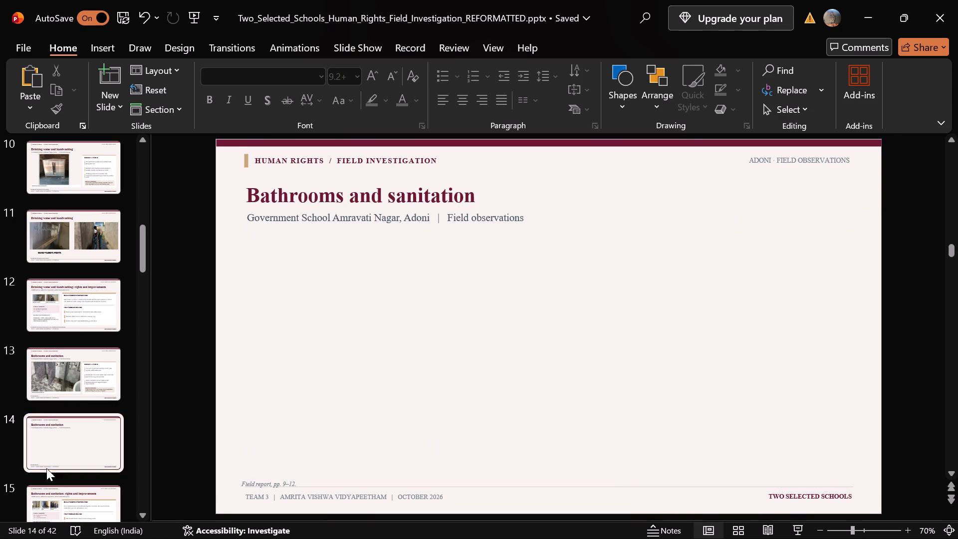
left_click(42, 485)
left_click(41, 491)
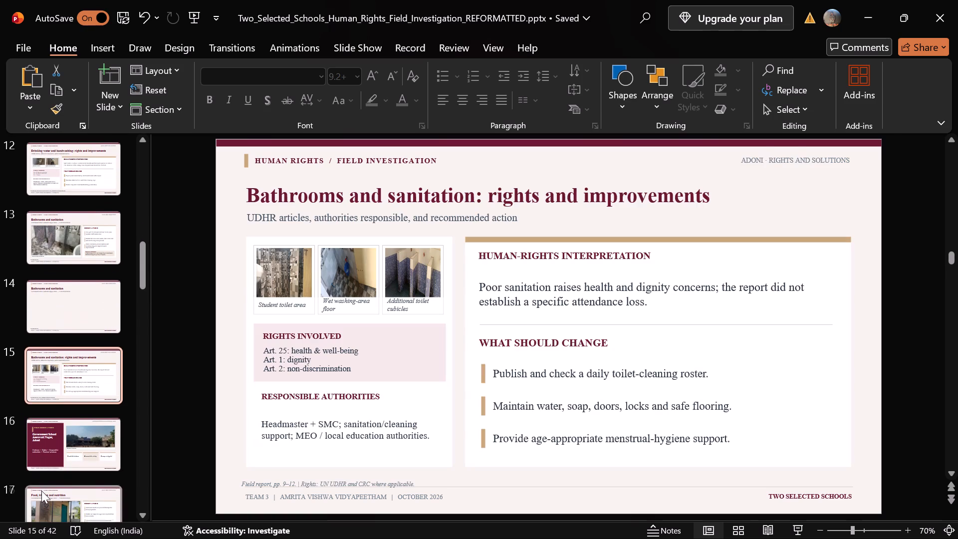
left_click(261, 273)
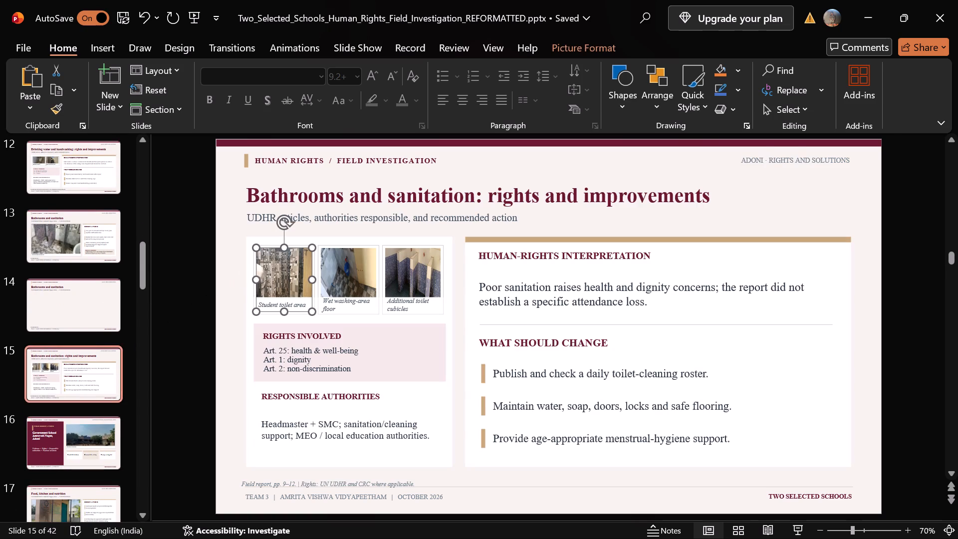
key("ctrl+c")
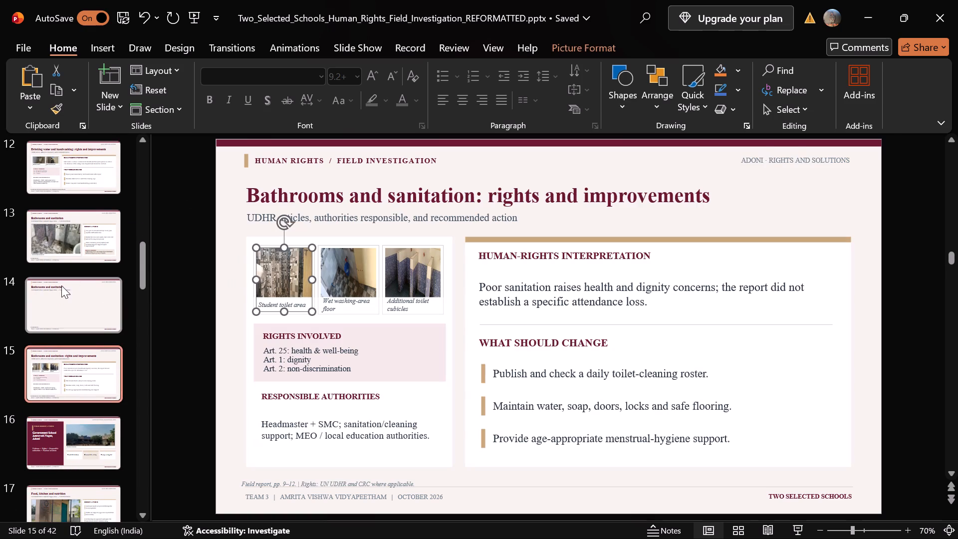
left_click(57, 299)
key("ctrl+v")
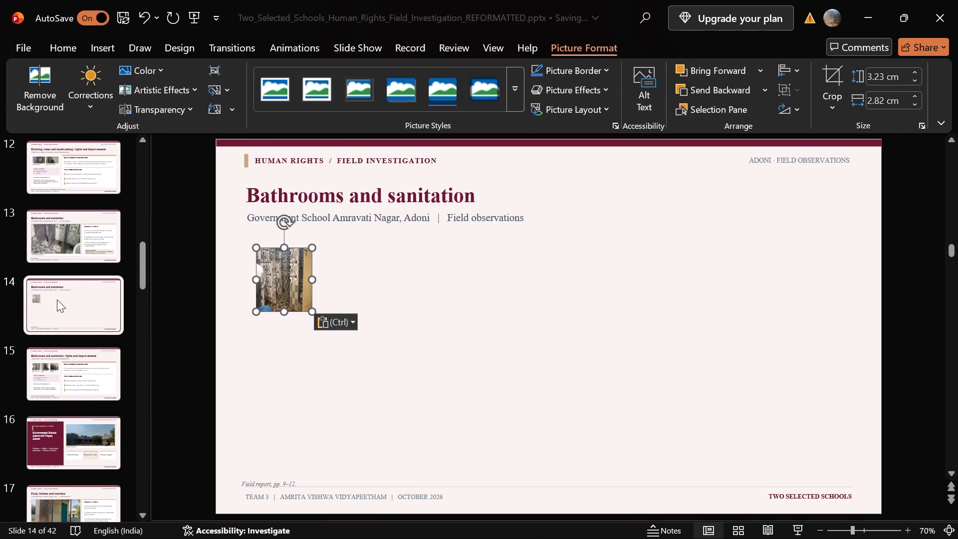
left_click_drag(312, 314, 413, 412)
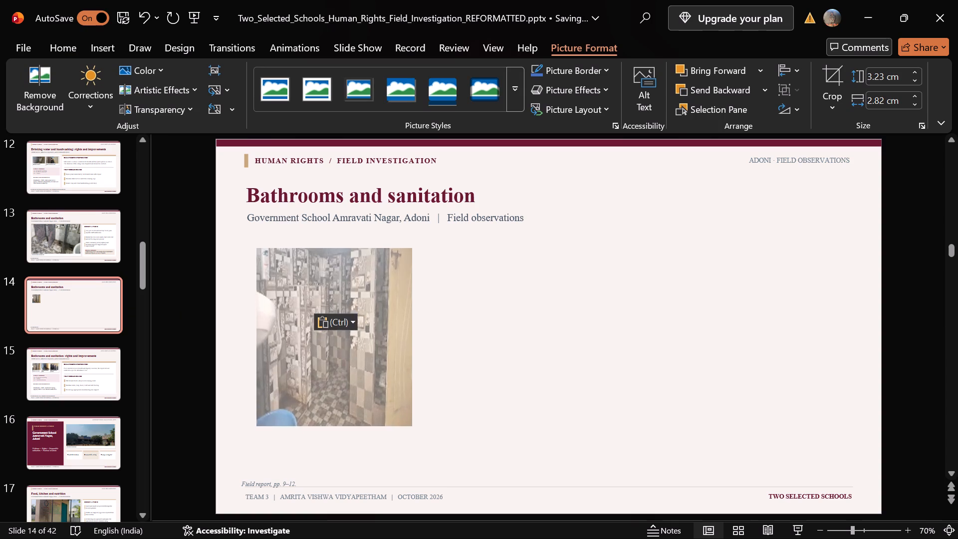
left_click_drag(413, 412, 354, 405)
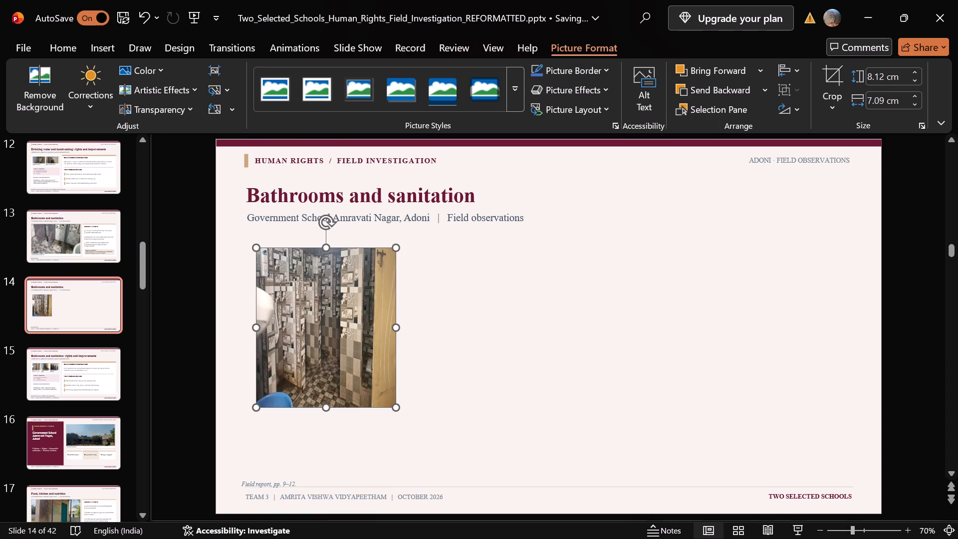
left_click_drag(397, 330, 529, 366)
left_click_drag(391, 343, 375, 342)
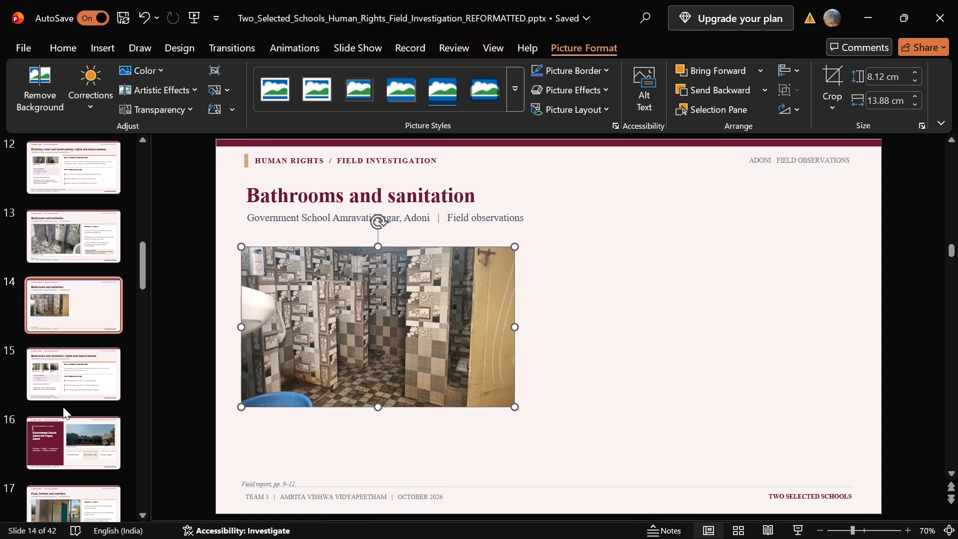
Copy the wet washing-area floor photo from slide 15 onto slide 14, beside the first photo, at about 8.1 cm high by 12.9 cm wide.
left_click(64, 398)
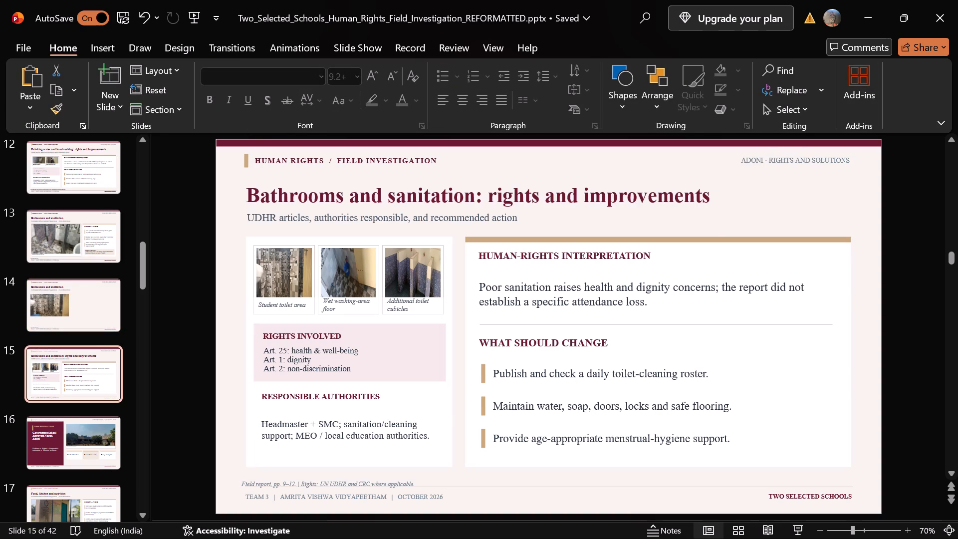
left_click(325, 272)
key("ctrl+c")
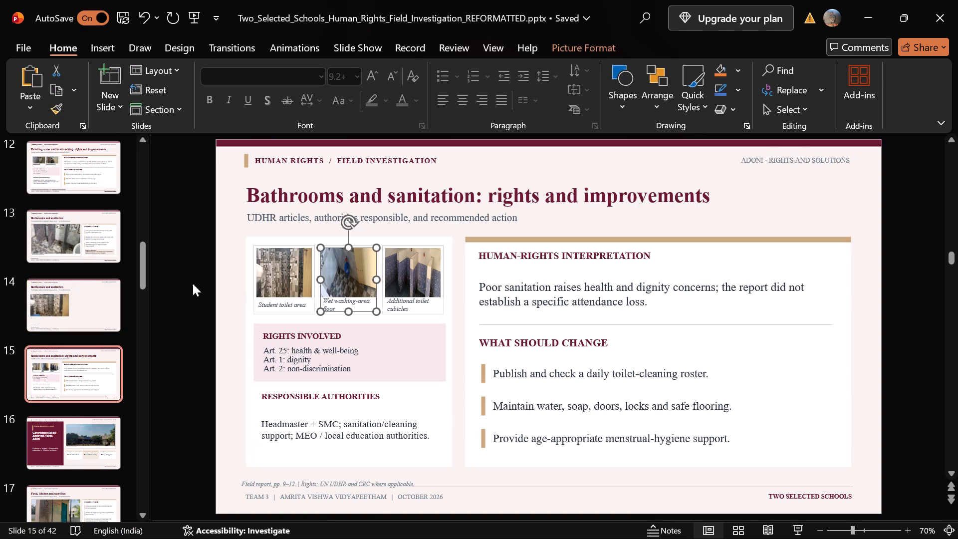
left_click(77, 315)
key("ctrl+v")
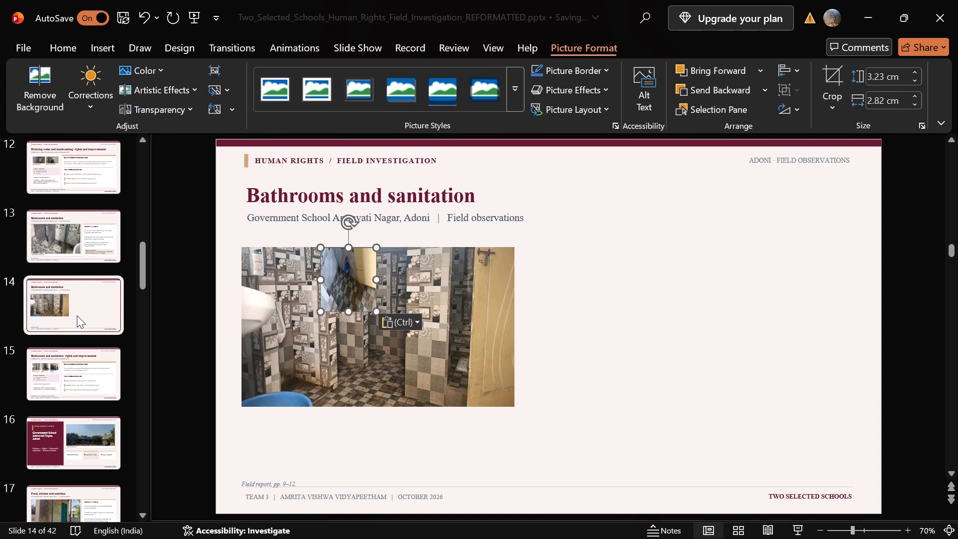
left_click_drag(358, 270, 557, 271)
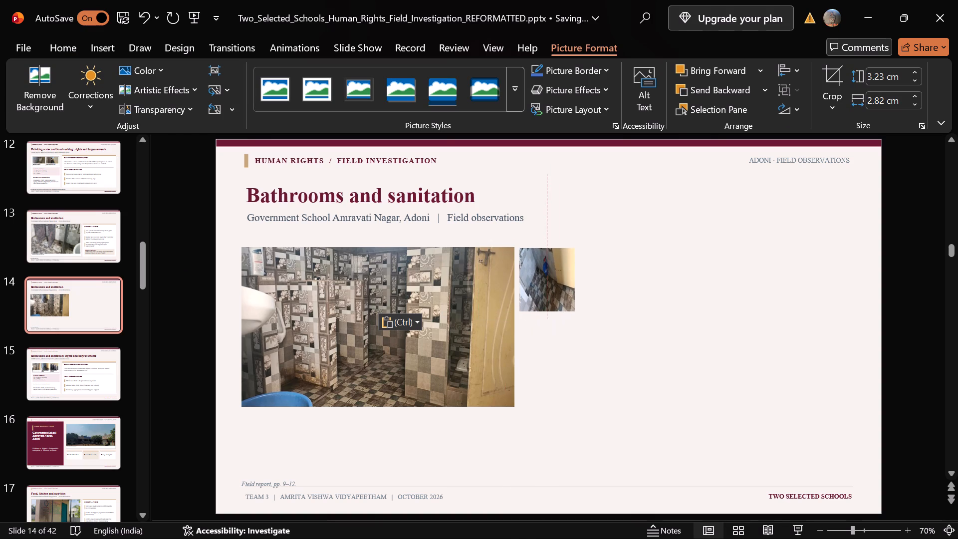
left_click_drag(557, 271, 557, 270)
left_click_drag(577, 308, 727, 391)
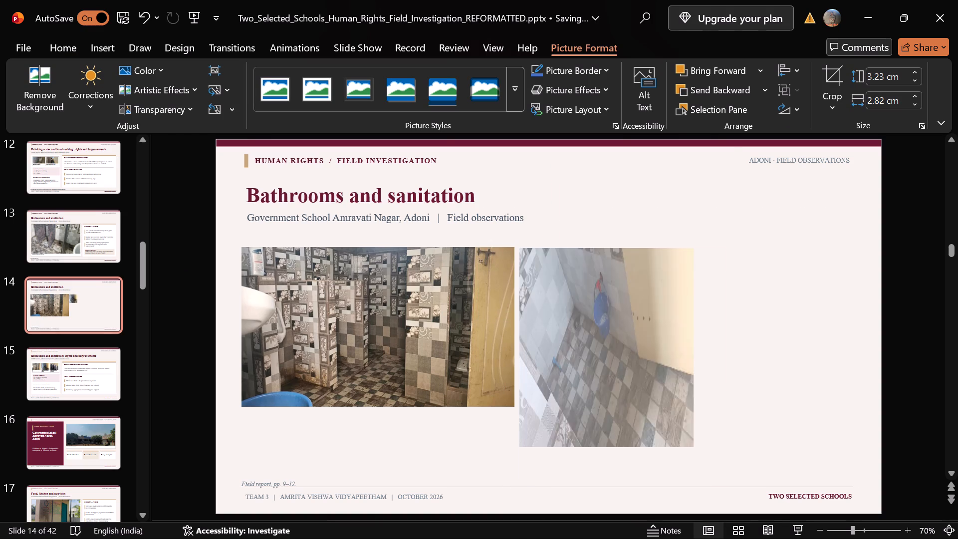
left_click_drag(727, 391, 658, 358)
left_click_drag(658, 323, 793, 337)
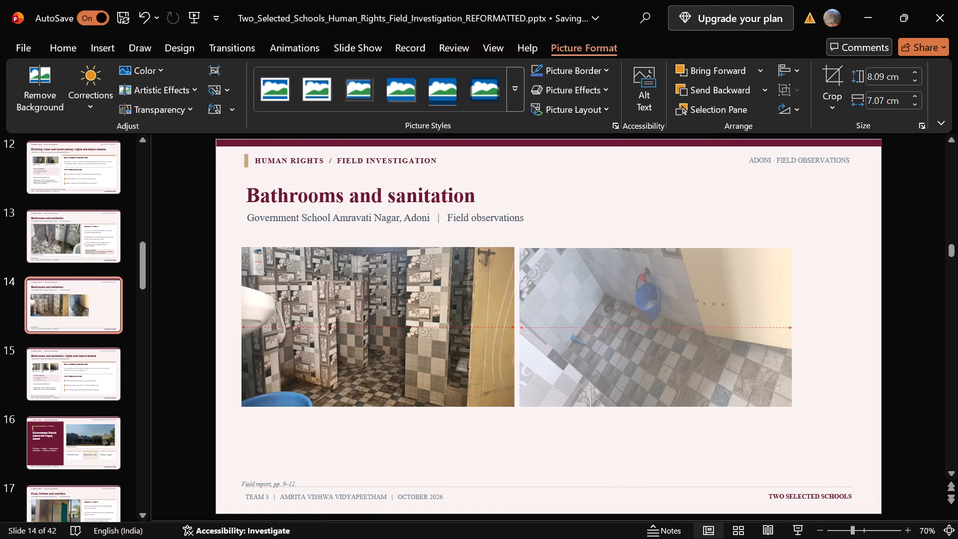
left_click_drag(793, 337, 772, 340)
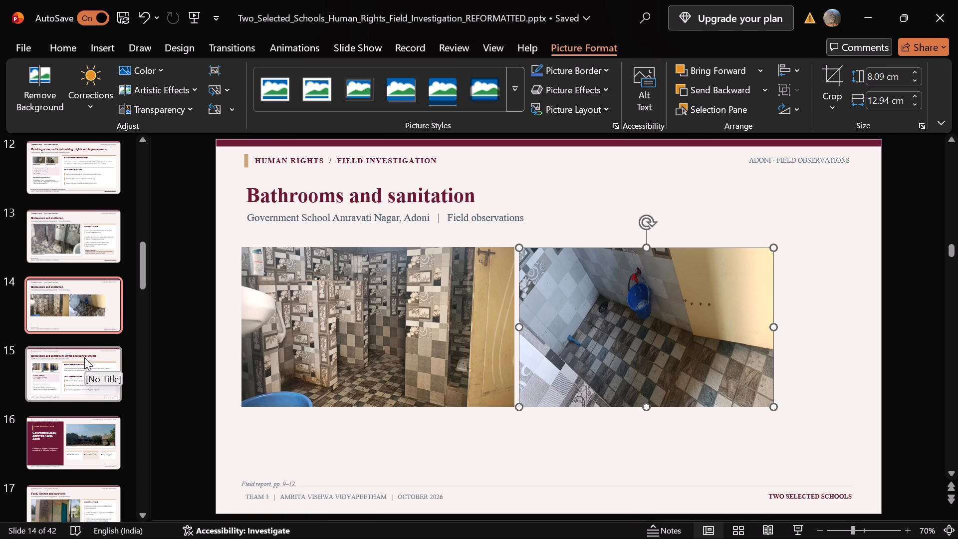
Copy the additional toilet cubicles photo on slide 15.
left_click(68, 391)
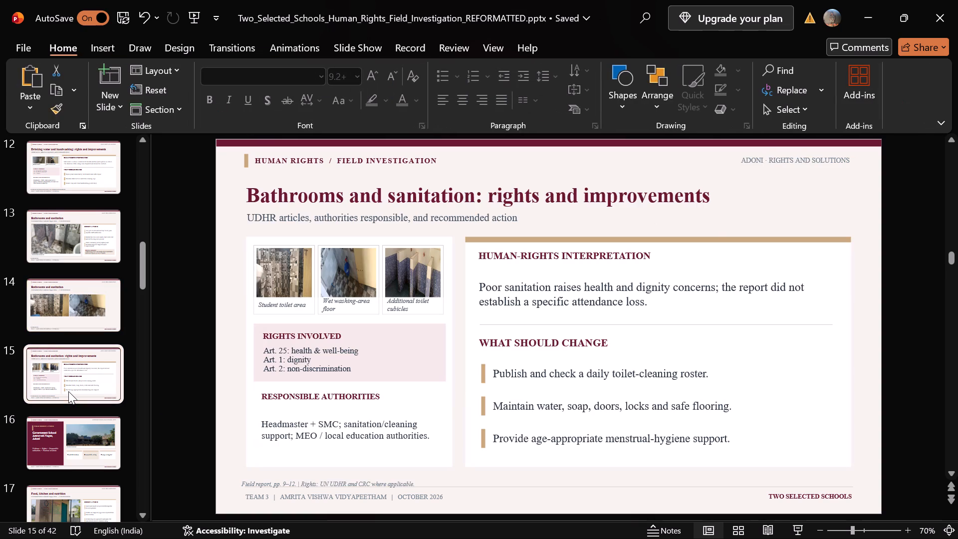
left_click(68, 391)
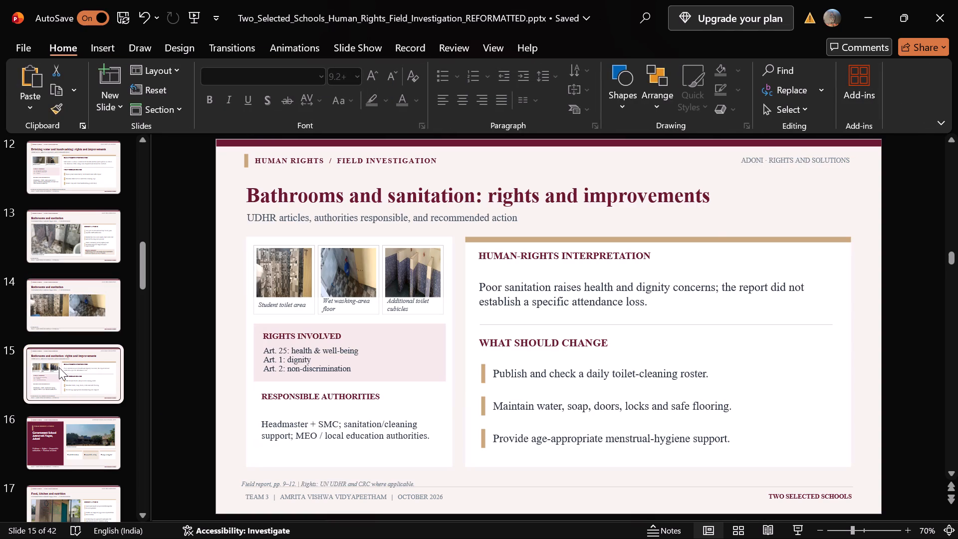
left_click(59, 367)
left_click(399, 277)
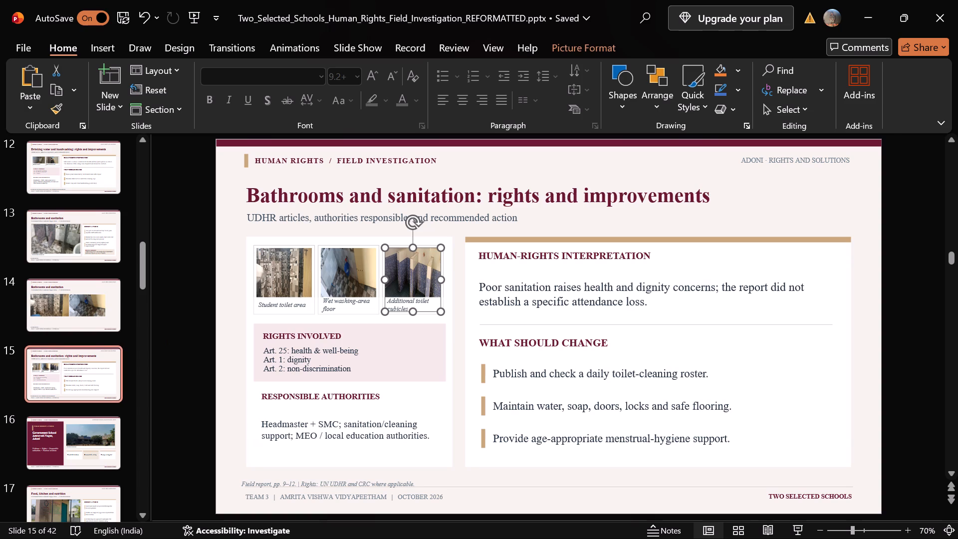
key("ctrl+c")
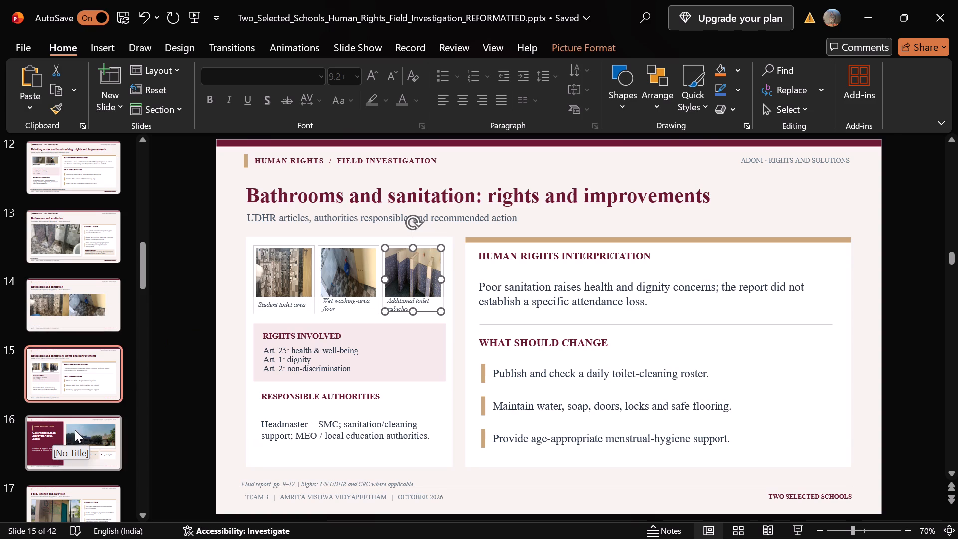
Review the kitchen, playground and ramp slides from 16 to 21, and return to the two-photo bathrooms slide 14.
left_click(79, 461)
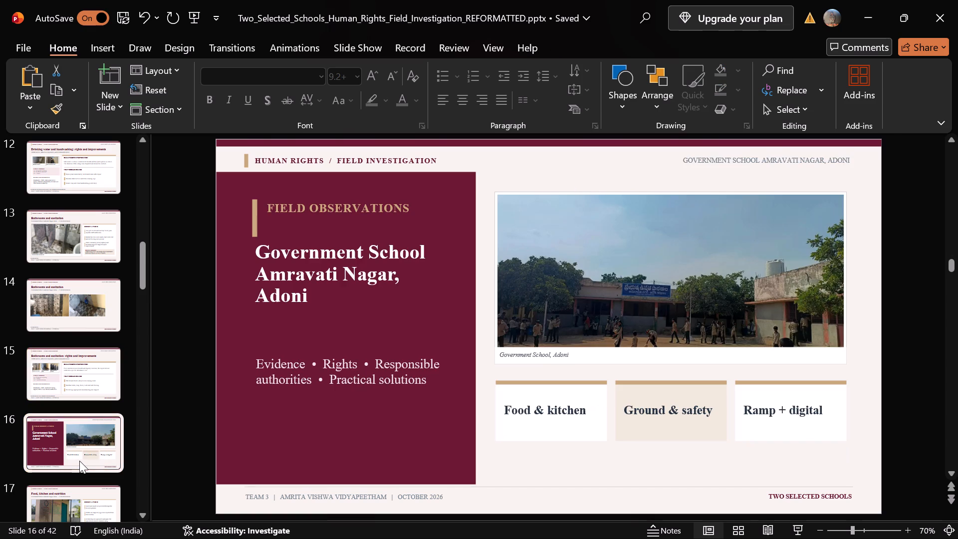
key("Down")
key("Up")
key("Down")
key("Down")
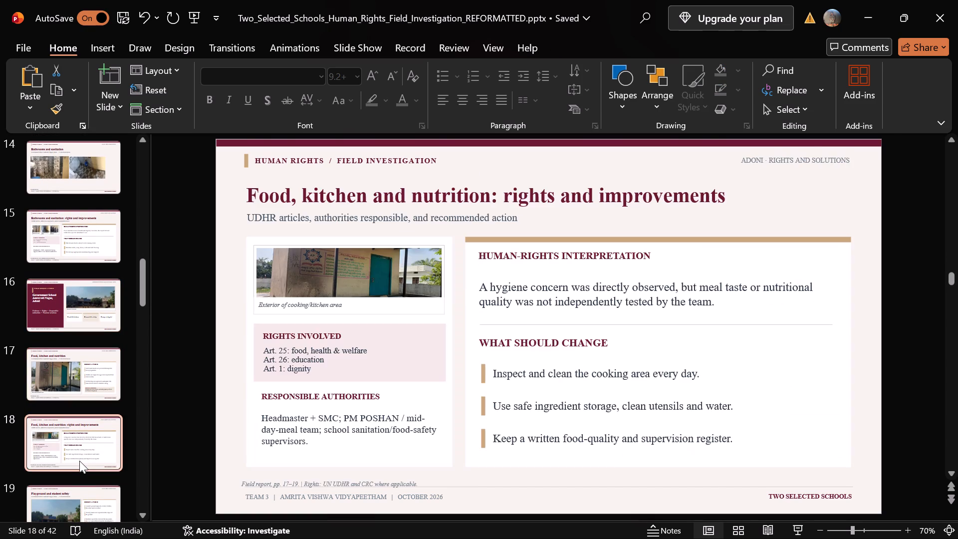
key("Down")
key("Down")
key("Down")
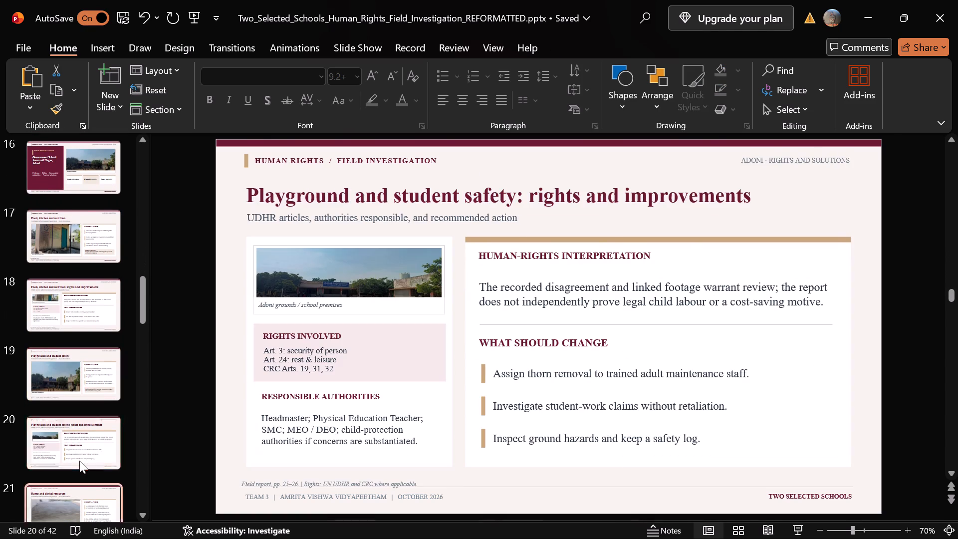
key("Up")
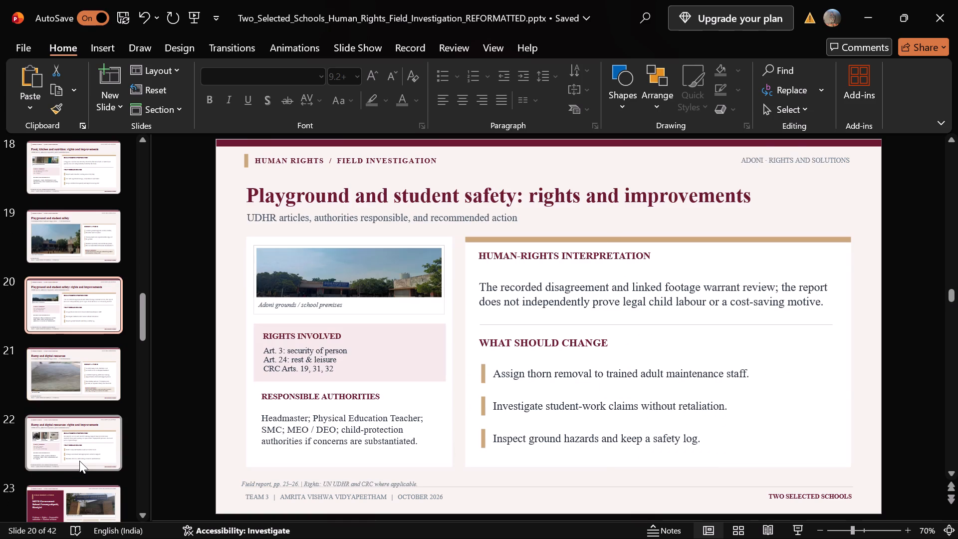
key("Up")
key("Down")
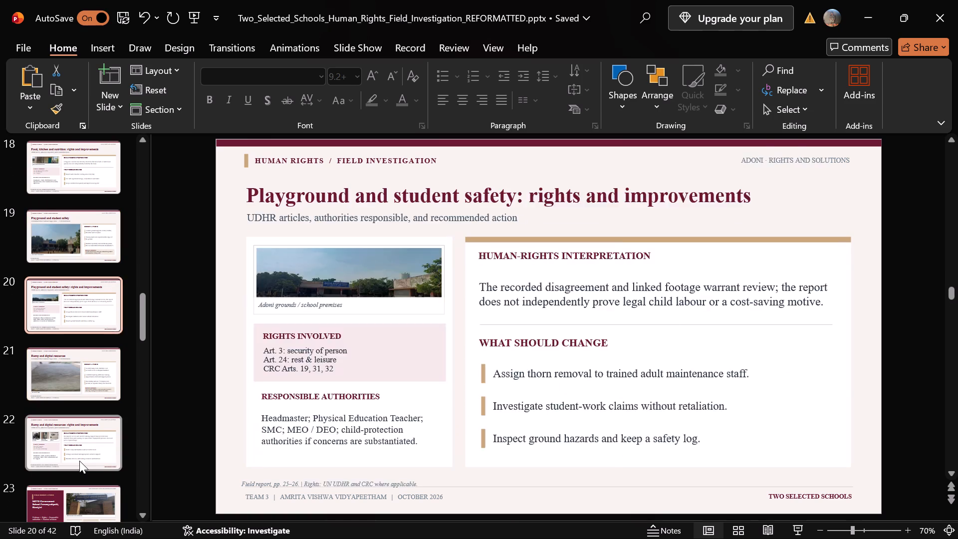
key("Down")
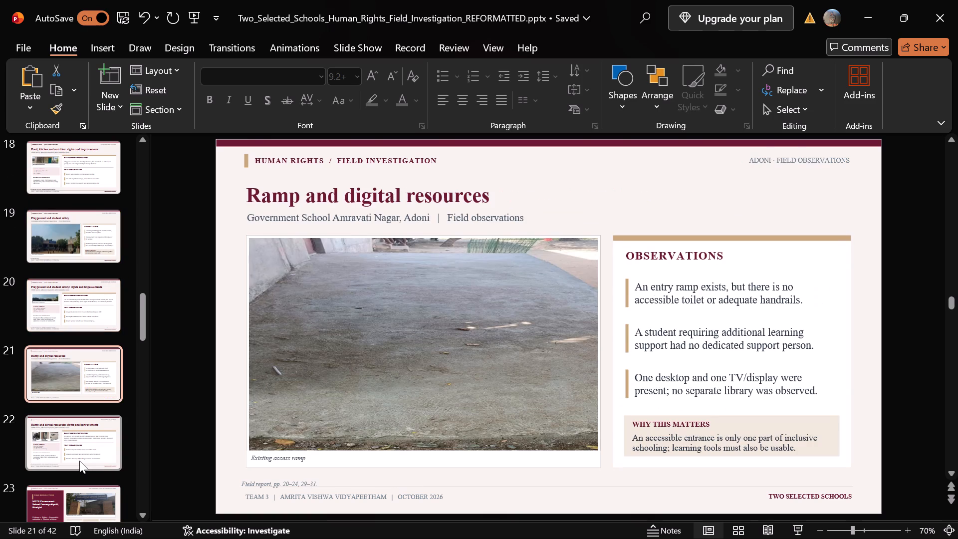
key("Up")
key("Up")
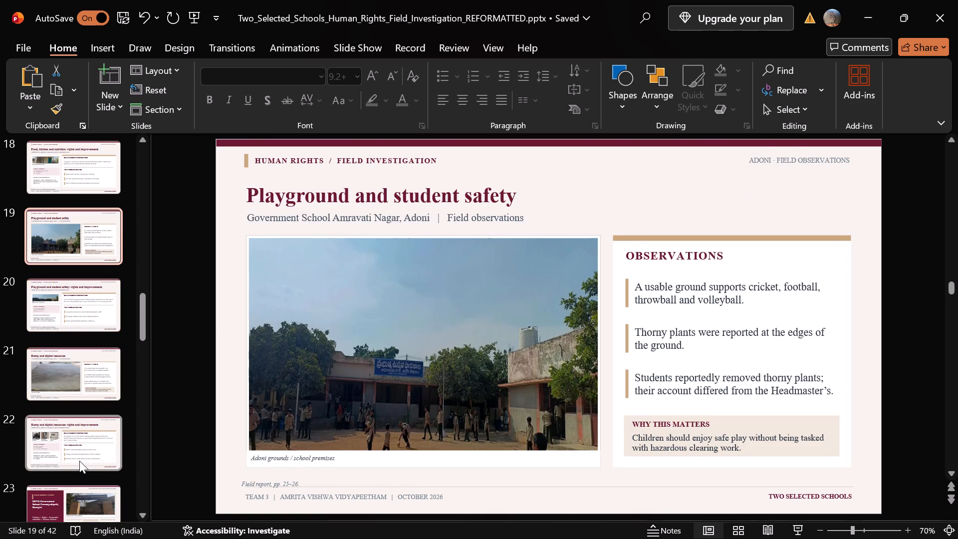
key("Up")
key("Down")
key("Up")
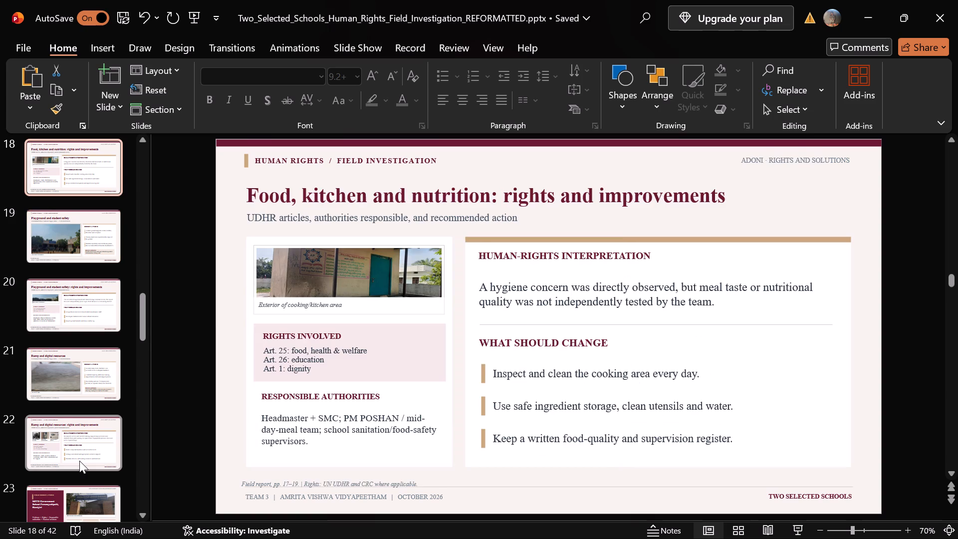
key("Up")
key("Up")
key("Up")
key("Up")
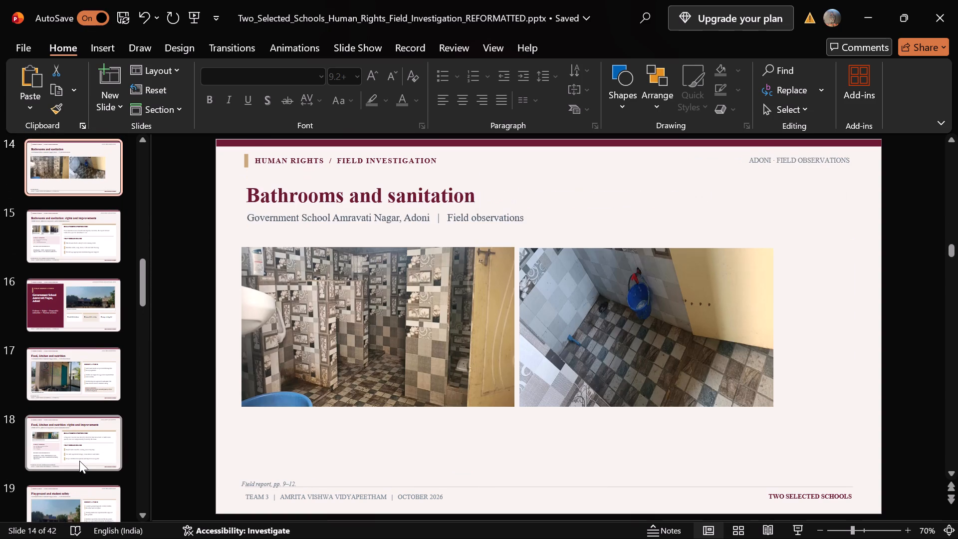
Shift the wet washing-area floor photo on slide 14 horizontally away from the toilet area photo to widen the gap between them.
left_click(692, 364)
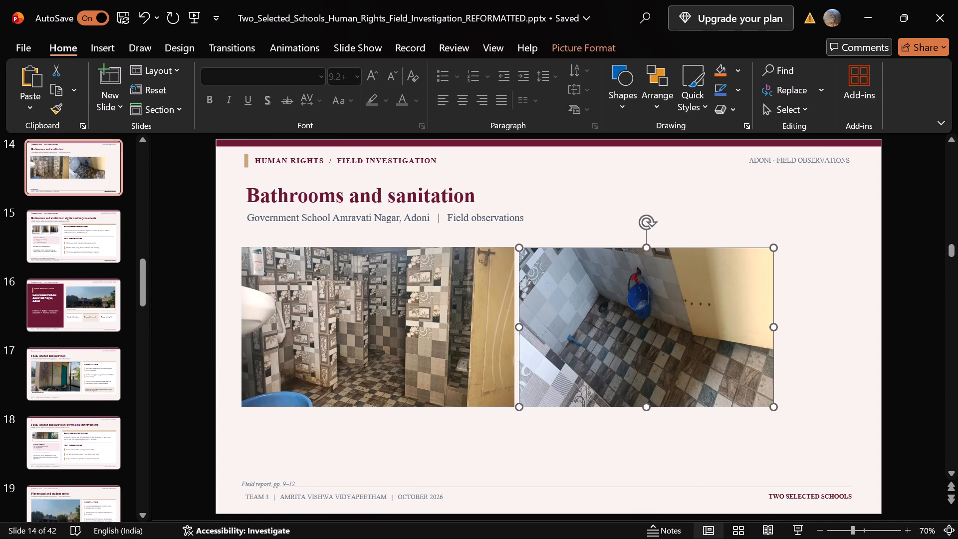
key("Right")
key("Right")
key("Right")
key("Right")
key("Right")
key("Right")
key("Right")
key("Right")
key("Right")
key("Right")
key("Right")
key("Right")
key("Right")
key("Right")
key("Right")
key("Right")
key("Right")
key("Right")
key("Right")
key("Right")
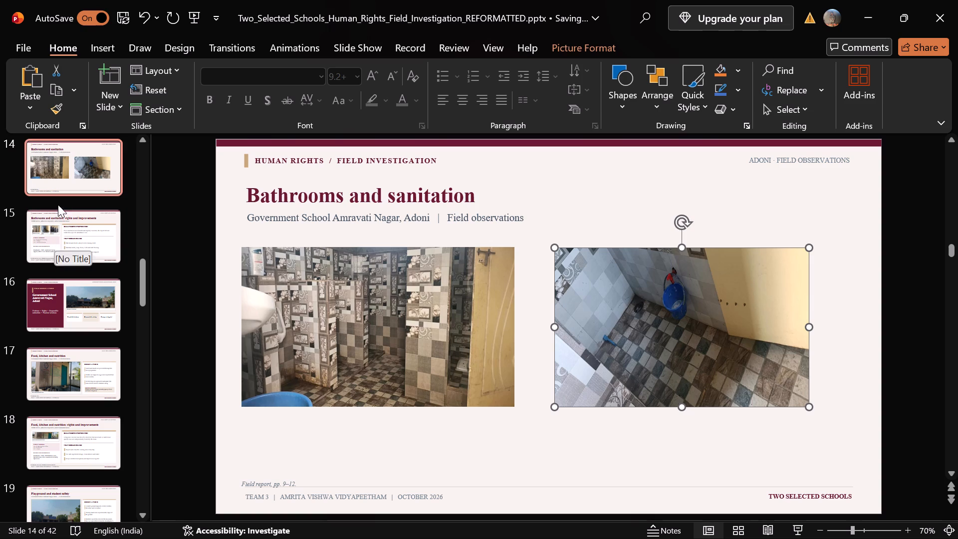
Duplicate slide 14, the two-photo "Bathrooms and sanitation" slide.
left_click(62, 175)
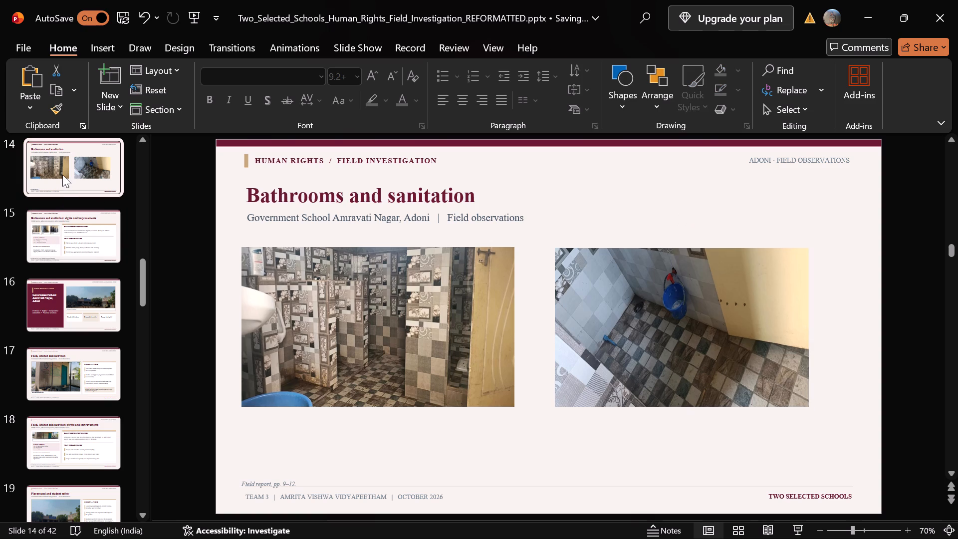
right_click(62, 175)
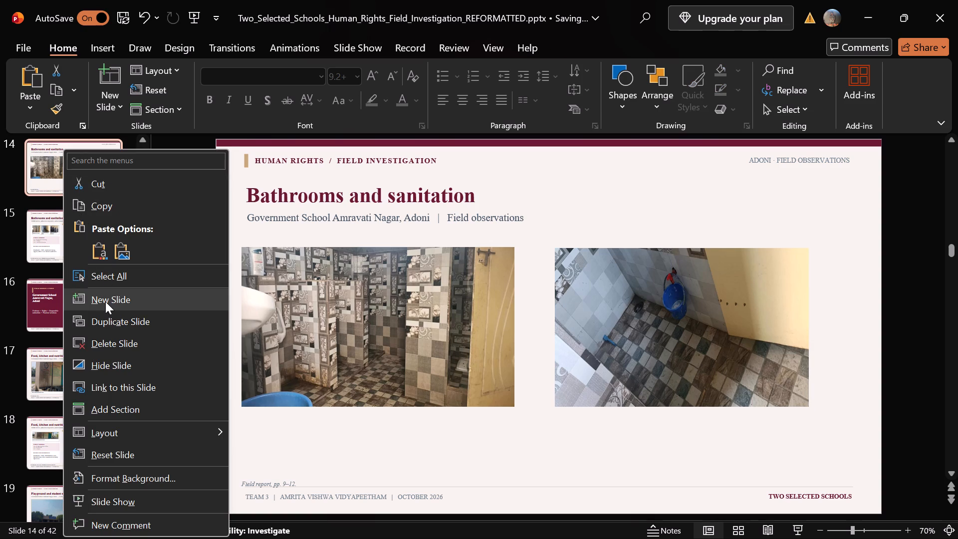
left_click(101, 322)
Delete both photos from the duplicated slide 15, keeping the title, subtitle and footer.
left_click(83, 239)
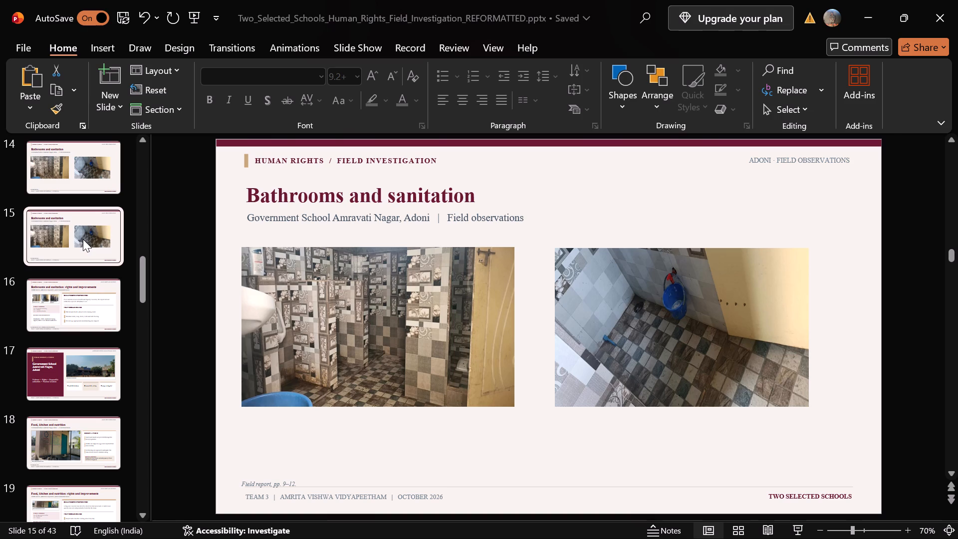
left_click(295, 294)
key("Delete")
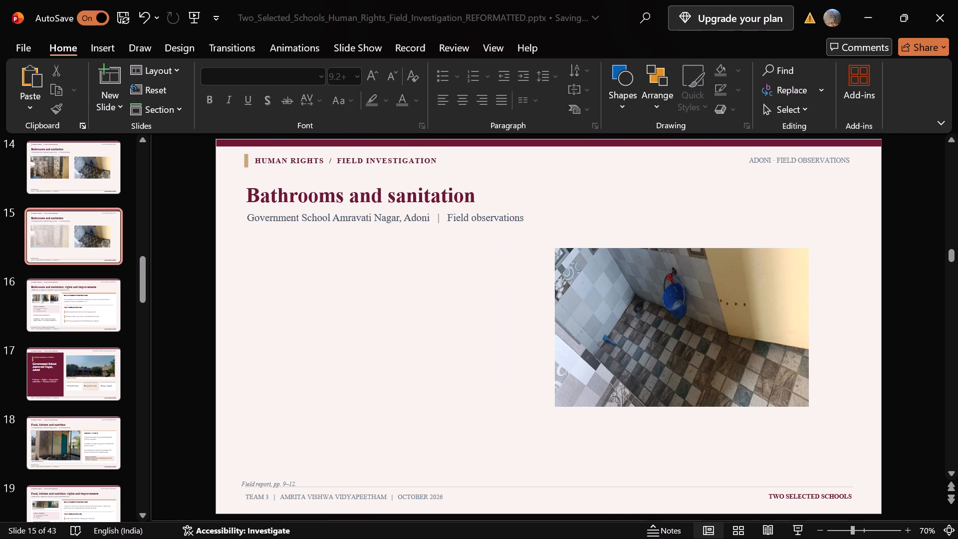
left_click(636, 326)
key("Delete")
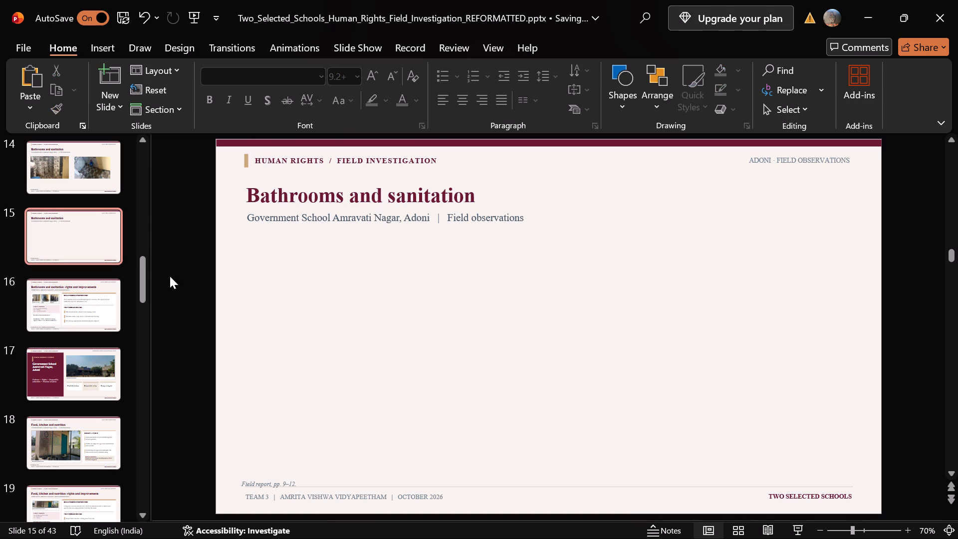
Copy the additional toilet cubicles photo from slide 16 onto slide 15.
left_click(42, 294)
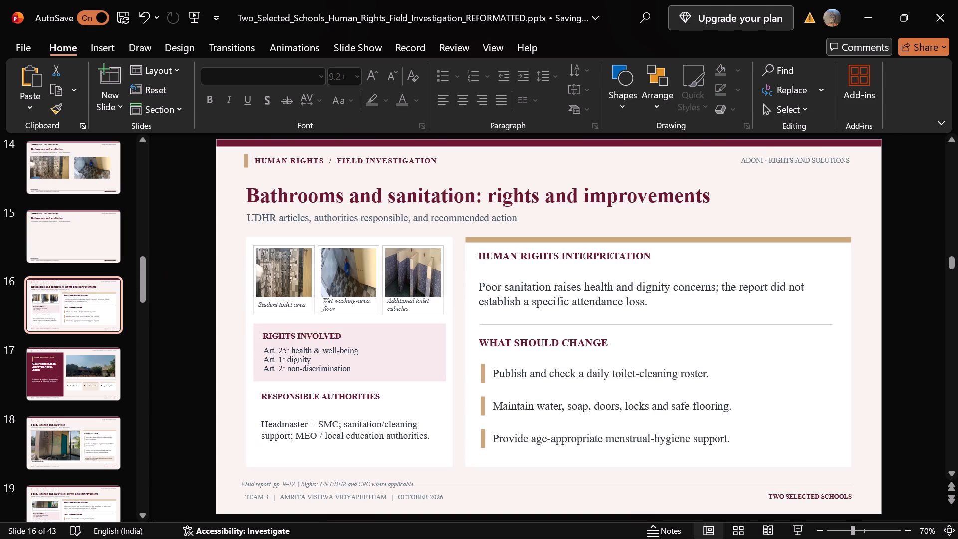
left_click(412, 282)
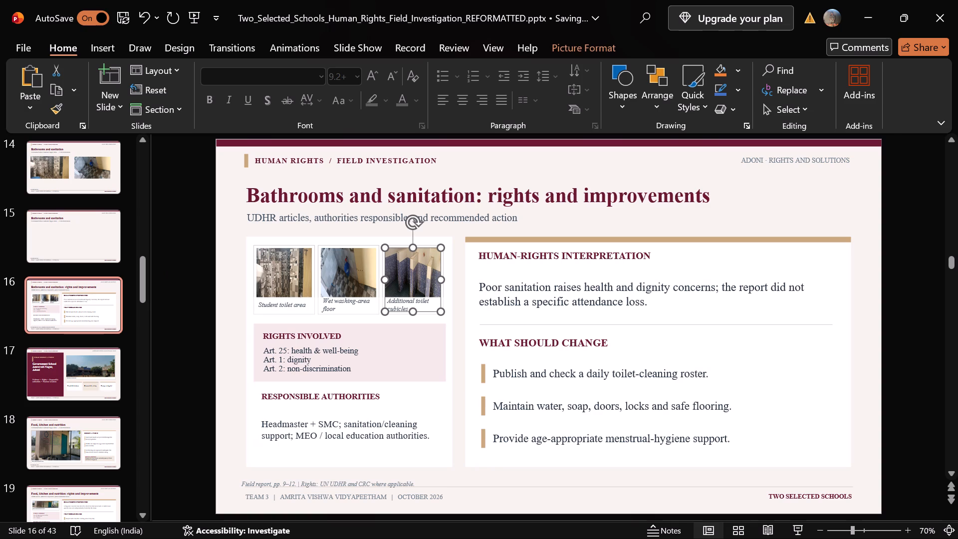
key("ctrl+c")
left_click(87, 236)
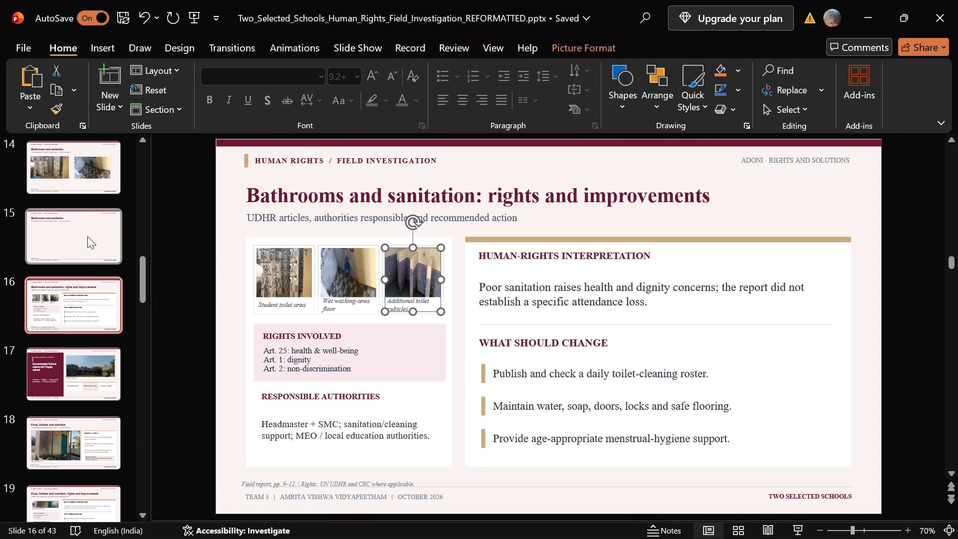
key("ctrl+v")
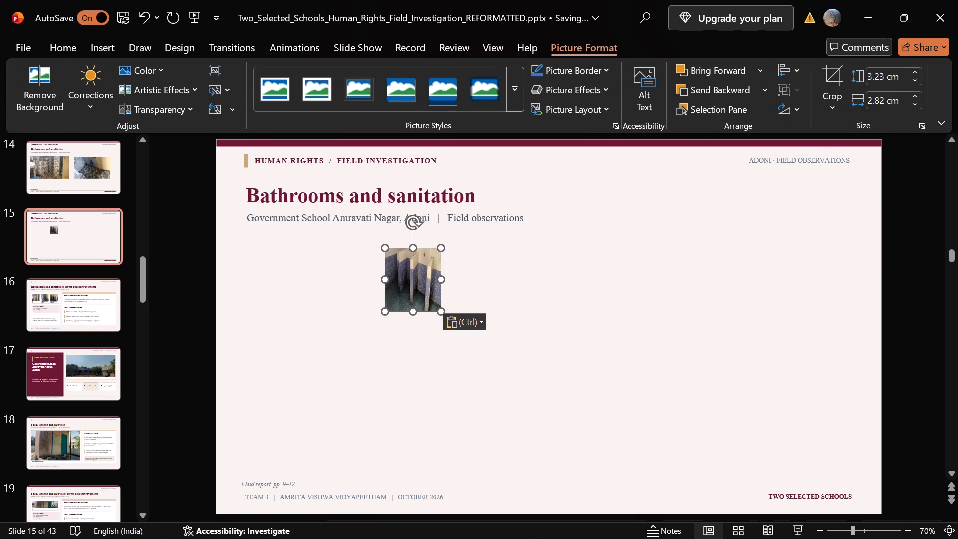
Enlarge the toilet cubicles photo to about 9 cm high by 18.2 cm wide and place it roughly centred below the subtitle.
left_click_drag(439, 311, 613, 407)
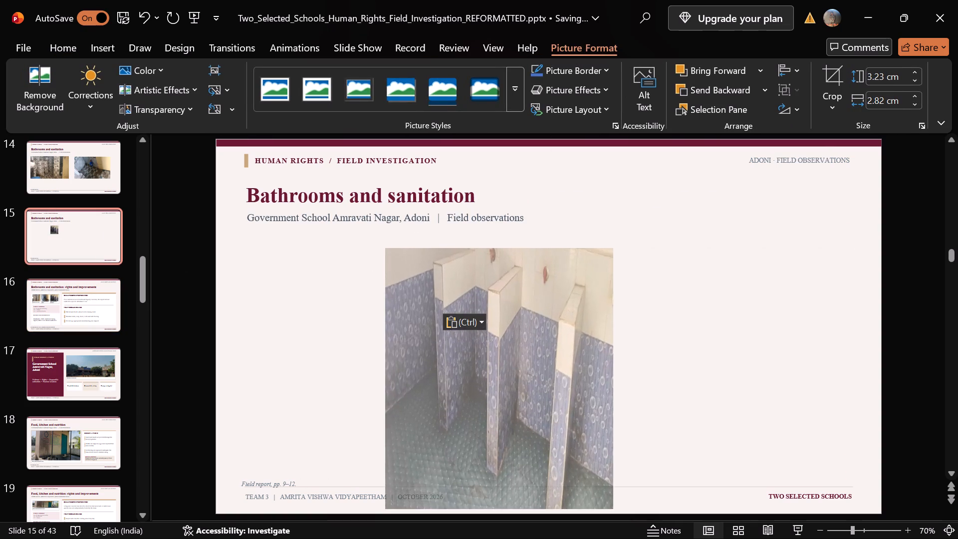
left_click_drag(613, 407, 533, 380)
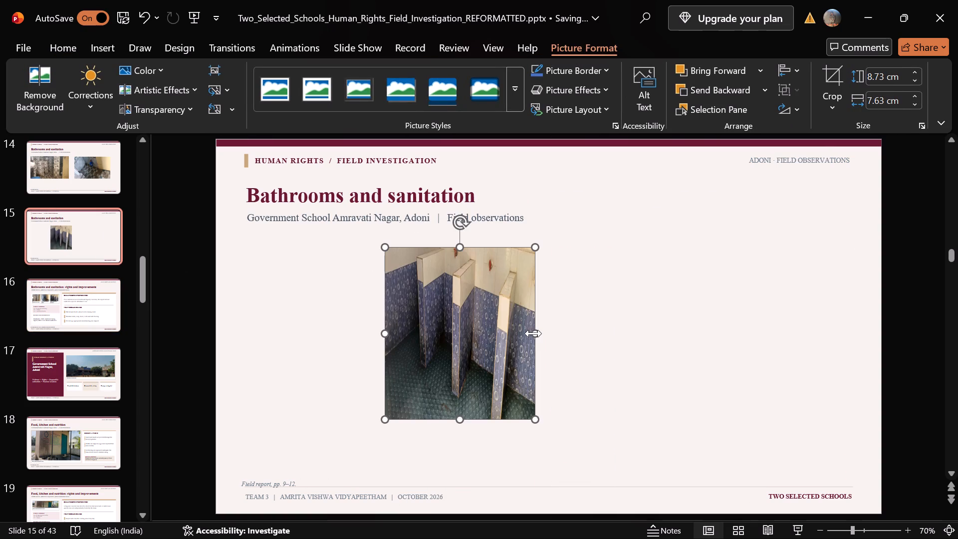
left_click_drag(533, 333, 732, 341)
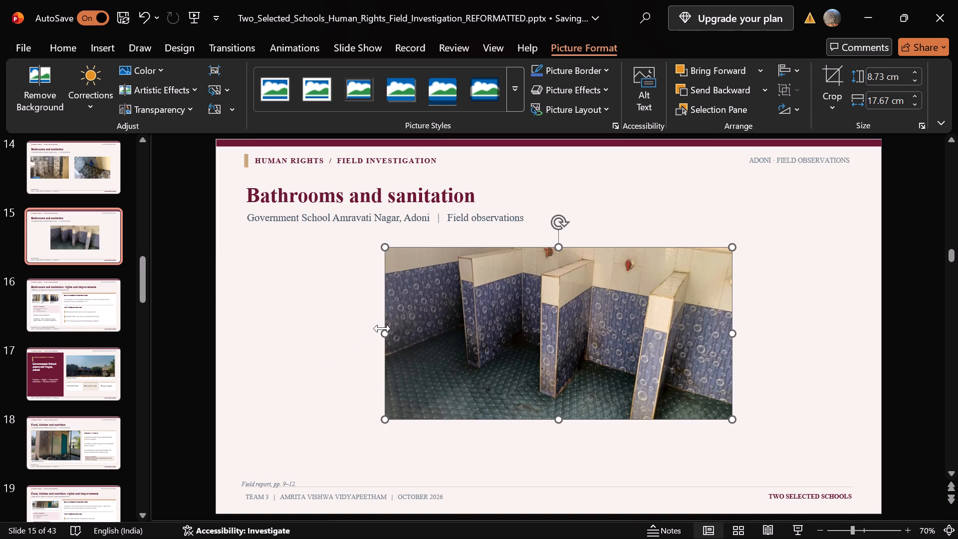
left_click_drag(384, 250, 382, 248)
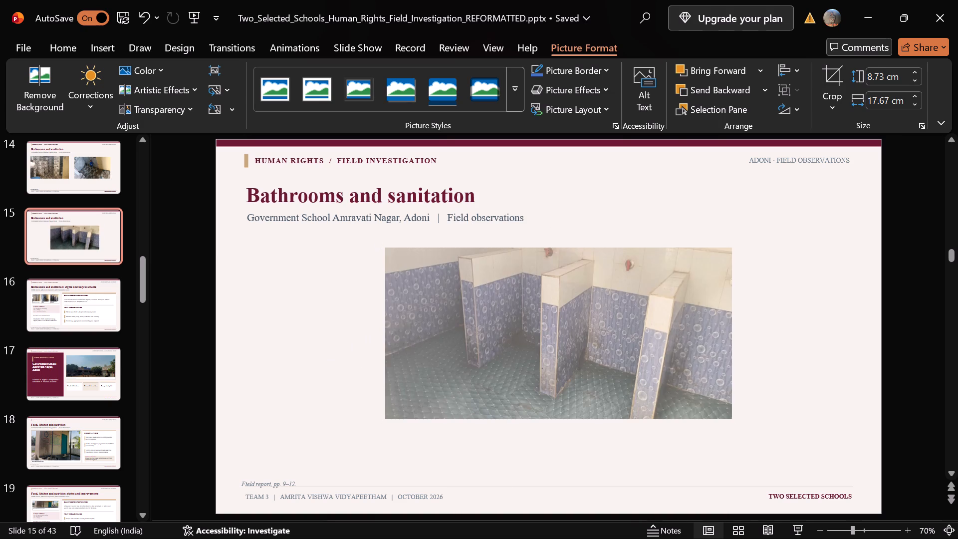
left_click_drag(382, 248, 379, 245)
left_click_drag(474, 306, 445, 313)
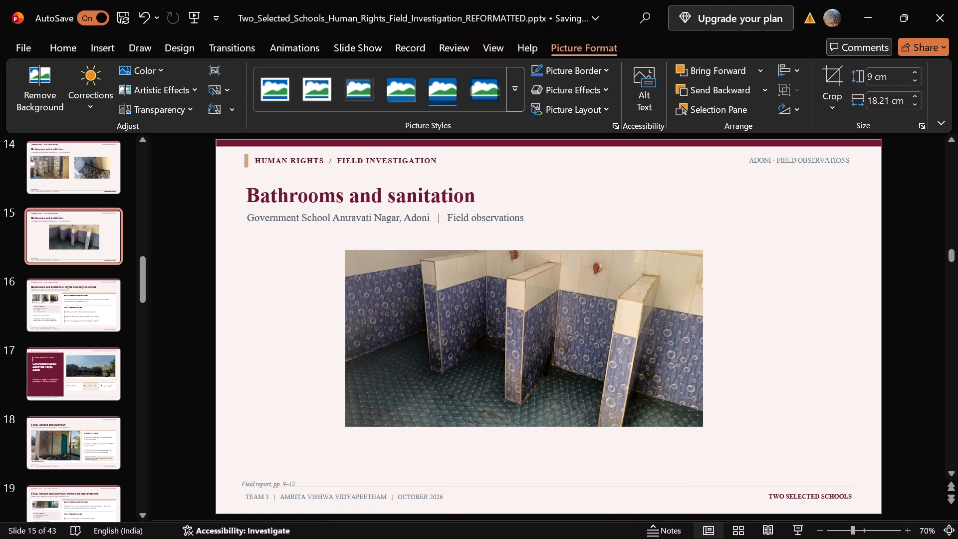
left_click_drag(445, 313, 463, 312)
double_click(463, 312)
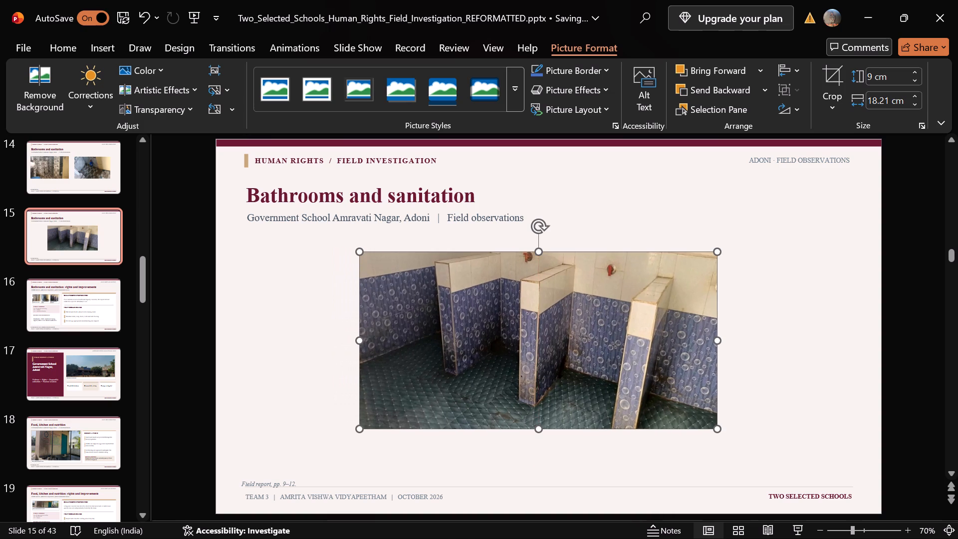
left_click(173, 302)
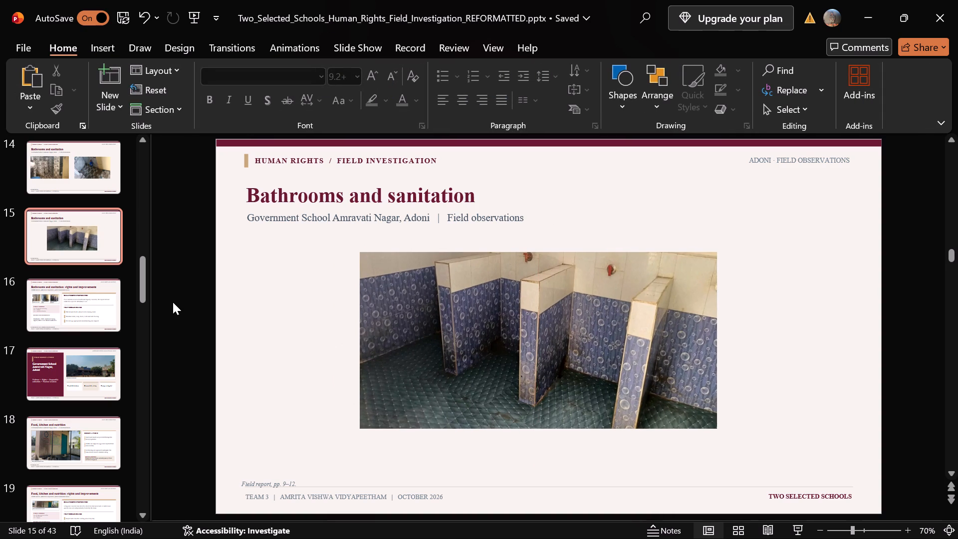
Review the bathrooms and drinking-water slides from 16 back to slide 11, "Drinking water and handwashing".
key("Down")
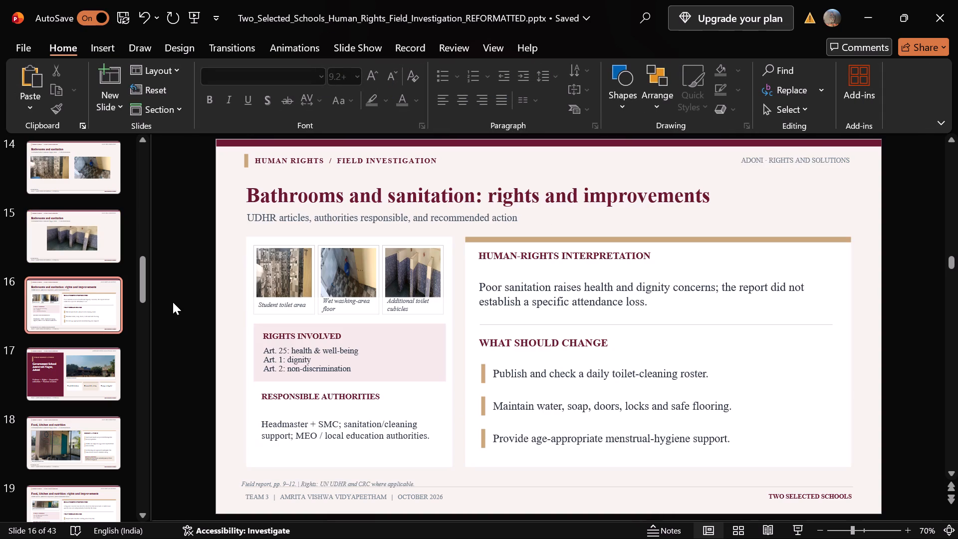
key("Up")
key("Up")
key("Up")
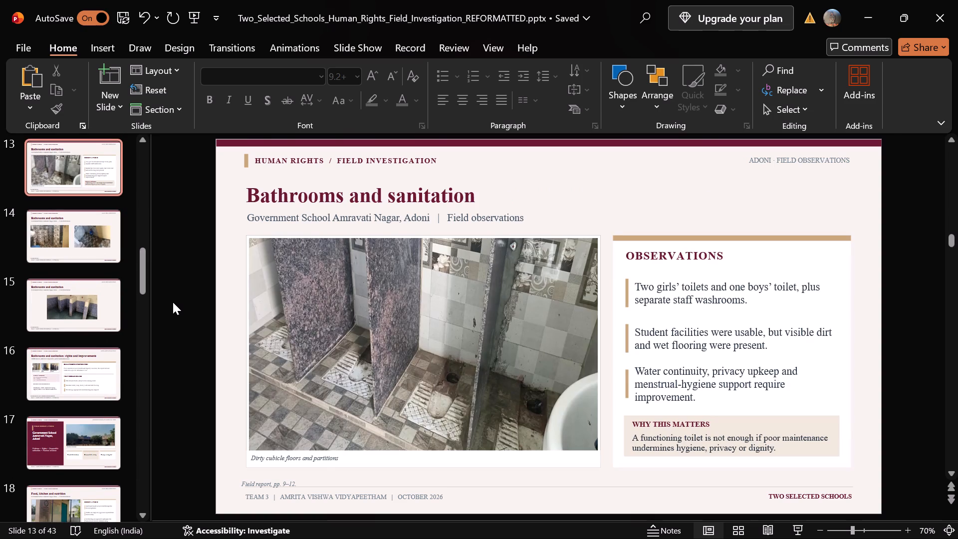
key("Up")
key("Down")
key("Up")
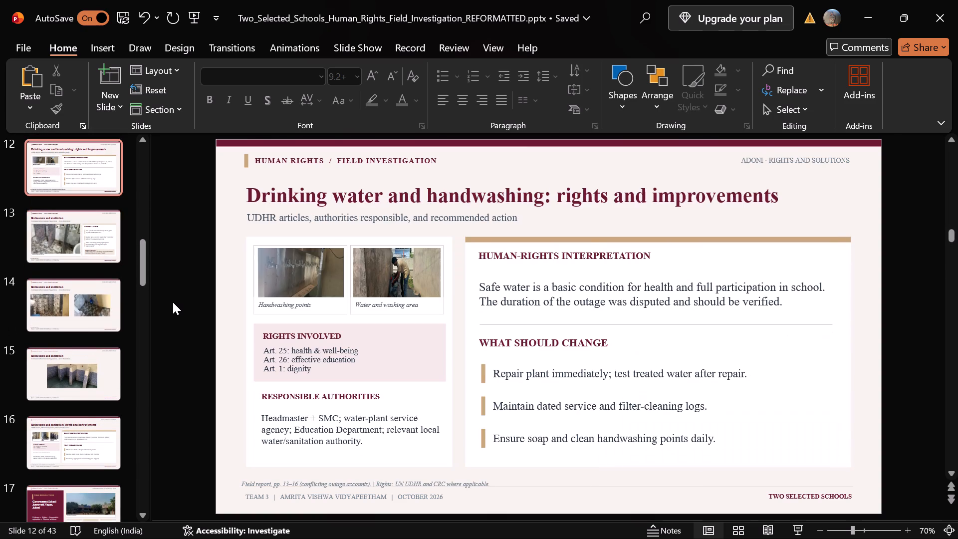
key("Up")
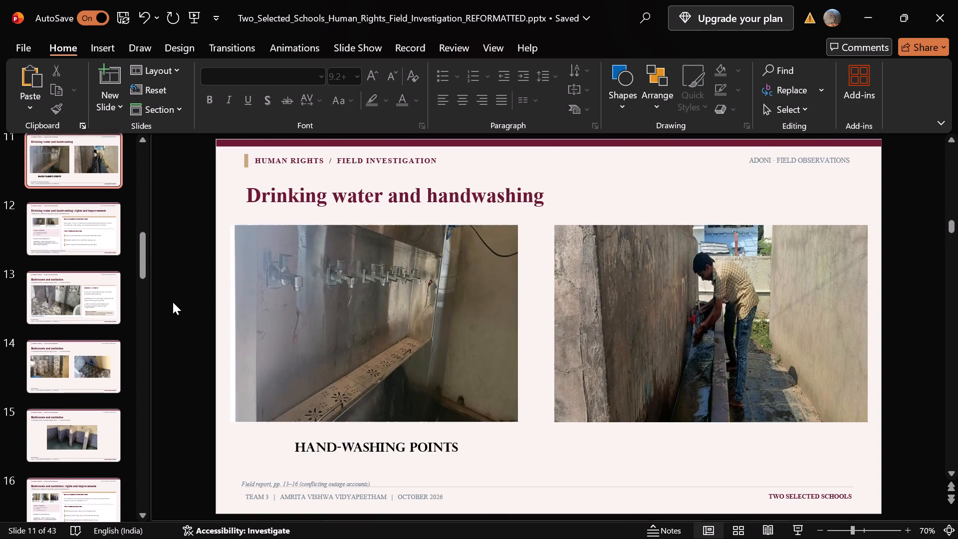
Duplicate the "Hand-washing points" caption on slide 11 and place the copy below the photo of the person washing.
key("Down")
key("Up")
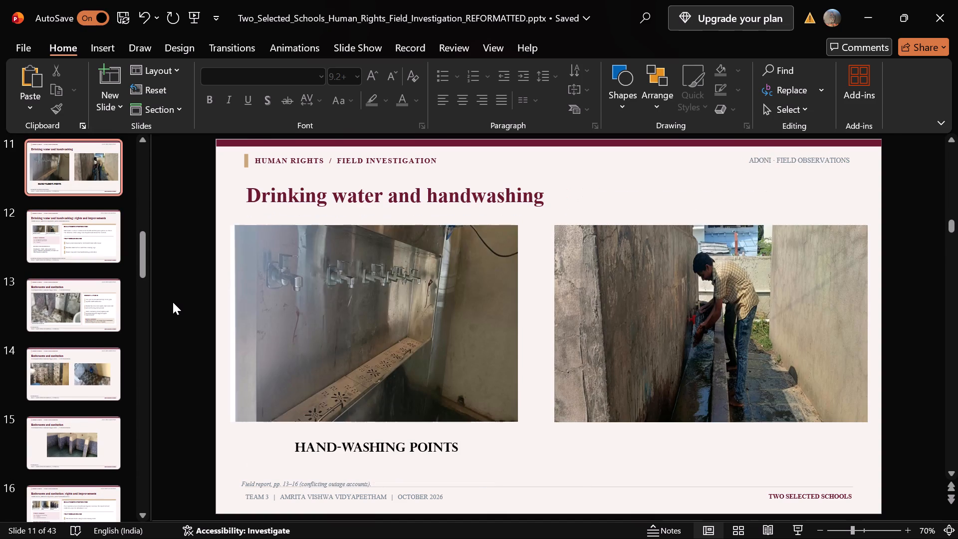
left_click(322, 445)
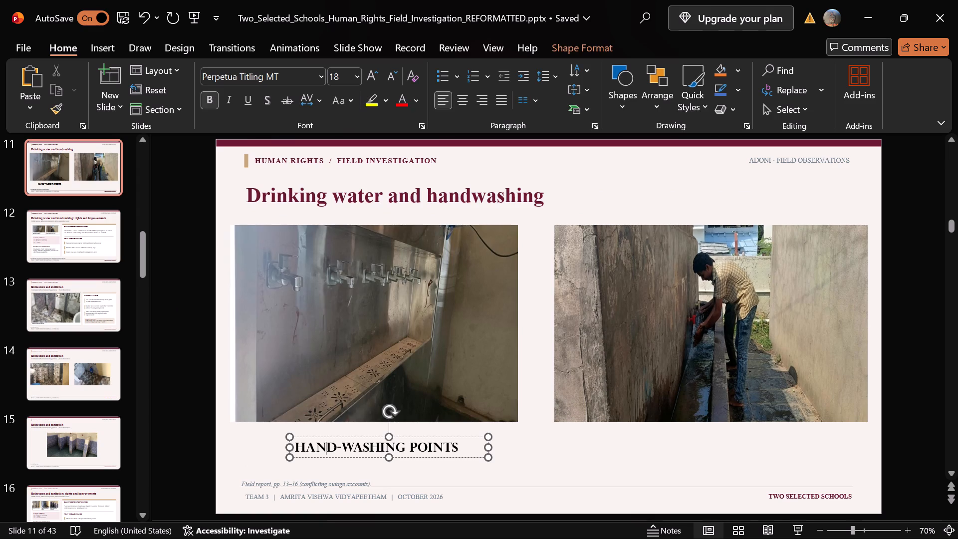
key("ctrl+a")
key("ctrl+c")
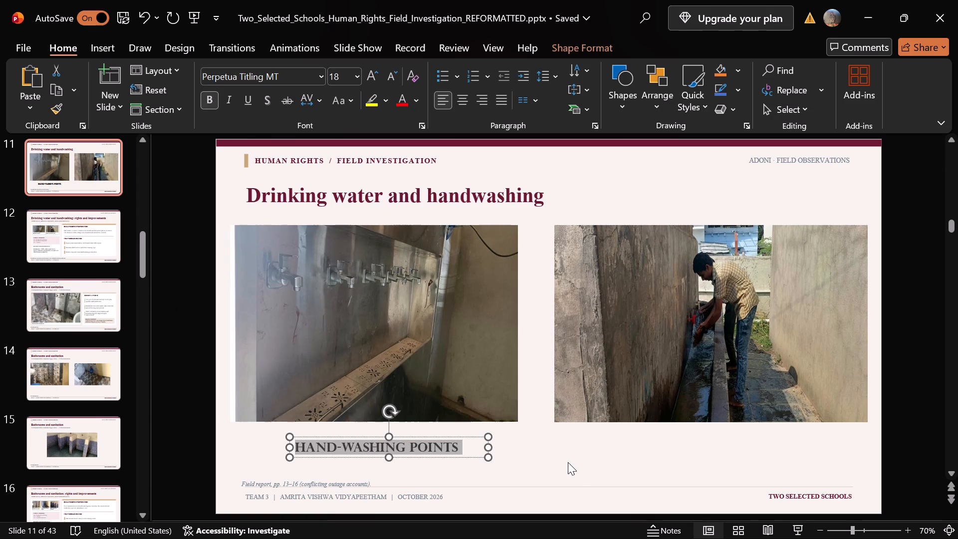
left_click(568, 462)
key("ctrl+v")
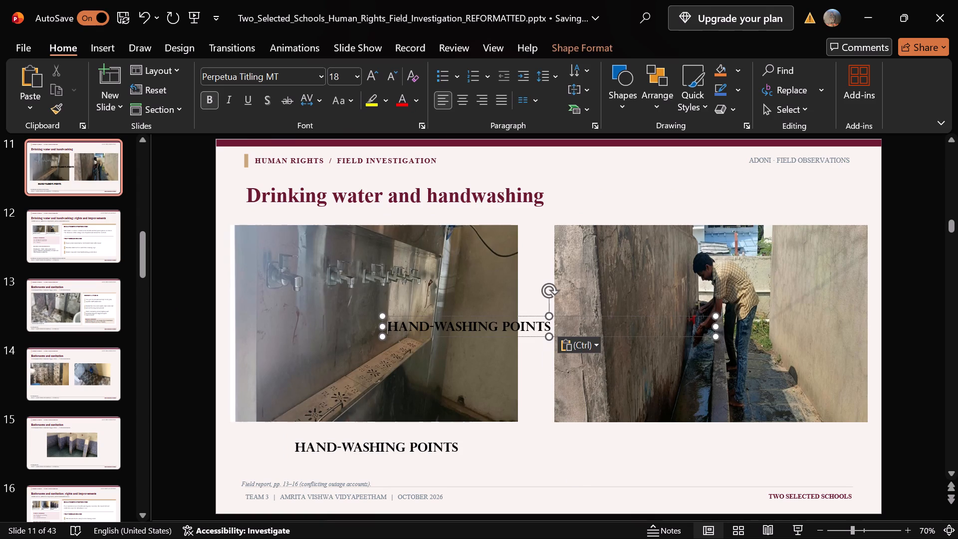
left_click_drag(541, 338, 738, 459)
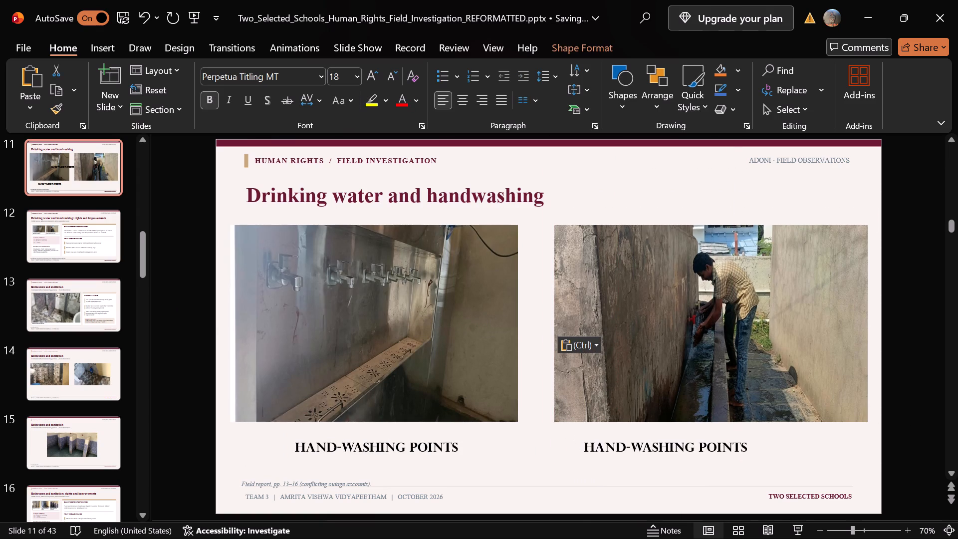
left_click_drag(738, 459, 768, 459)
Replace the copied caption's text with "WATER AND WASHING AREA", following the photo caption on slide 12.
left_click(730, 448)
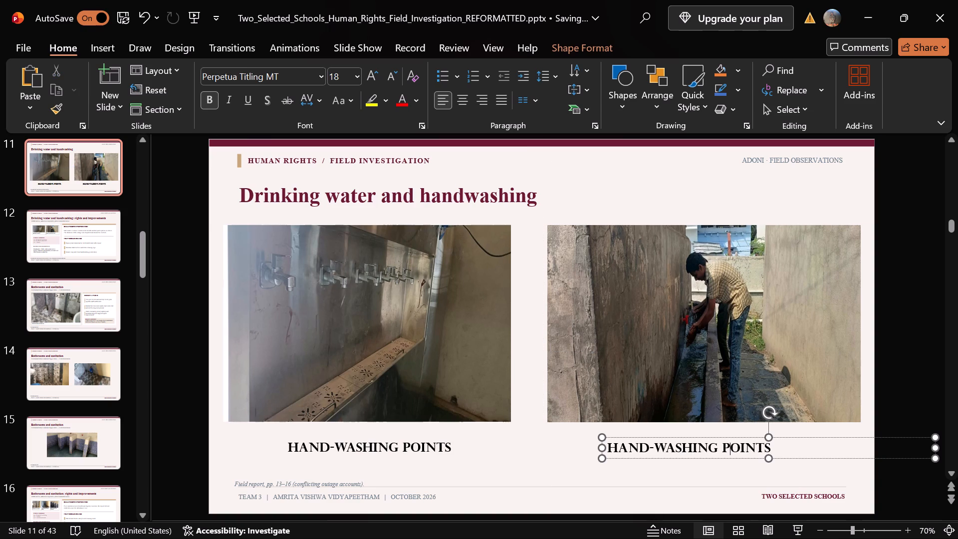
left_click(88, 235)
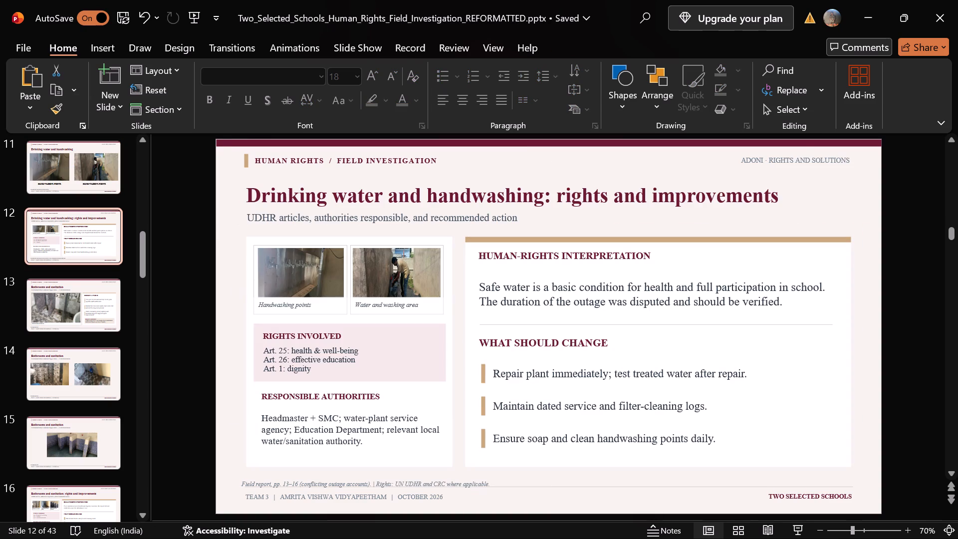
left_click(373, 304)
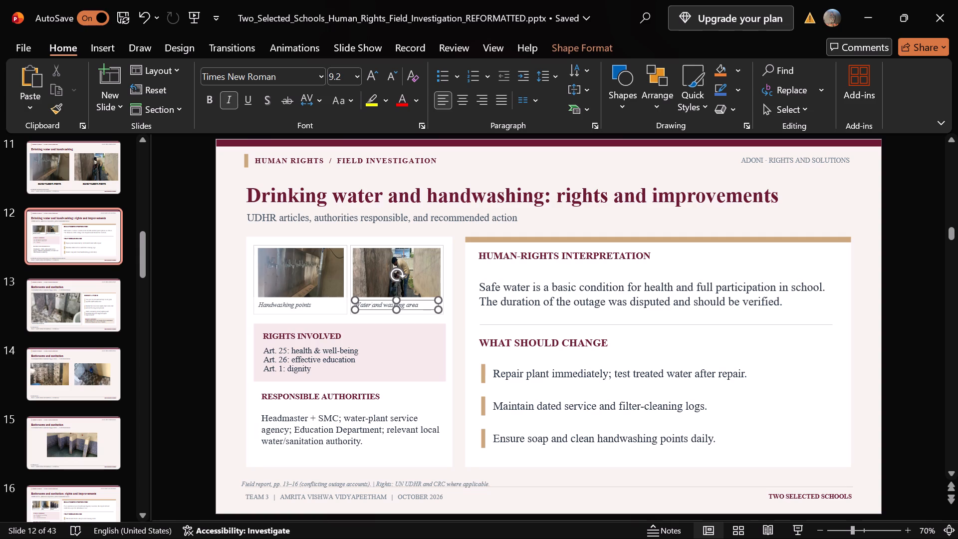
key("ctrl+a")
key("ctrl+c")
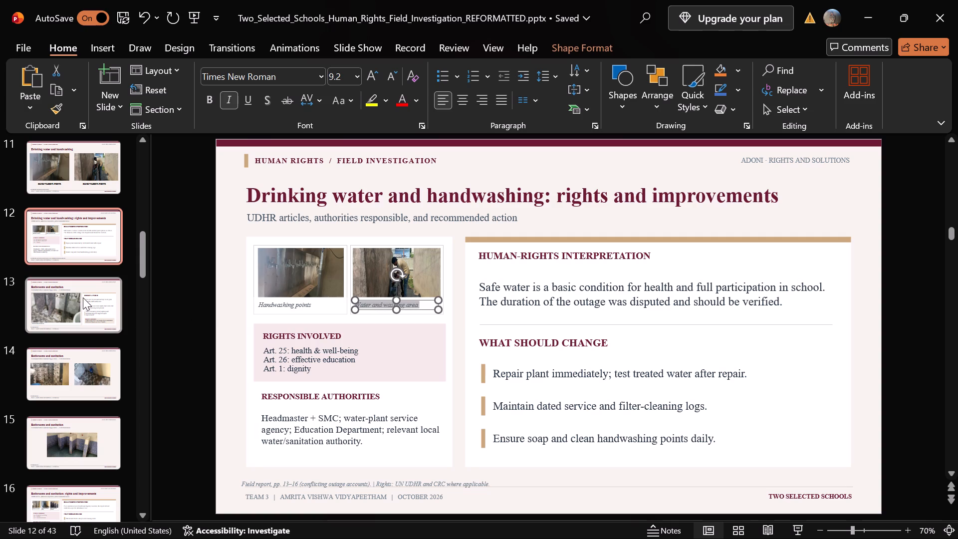
left_click(94, 156)
left_click(652, 449)
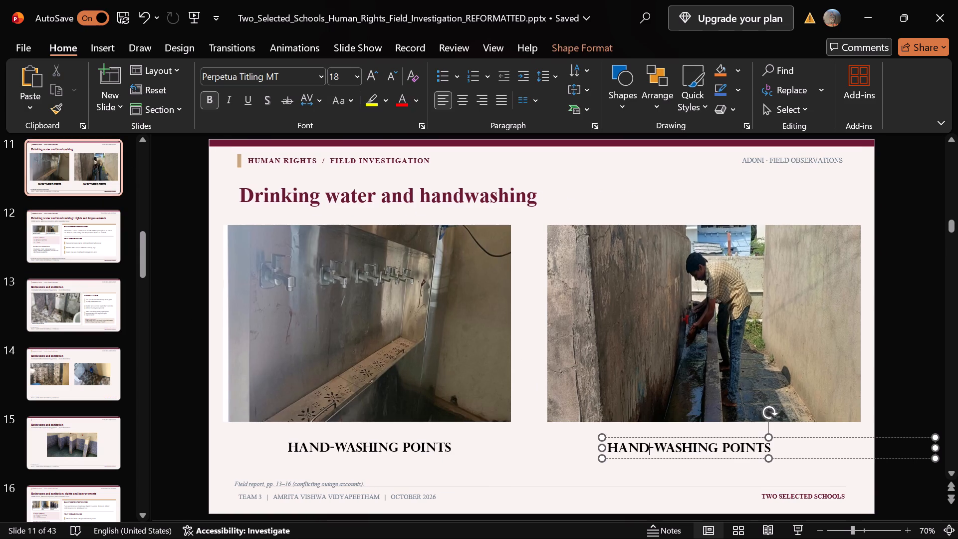
key("ctrl+a")
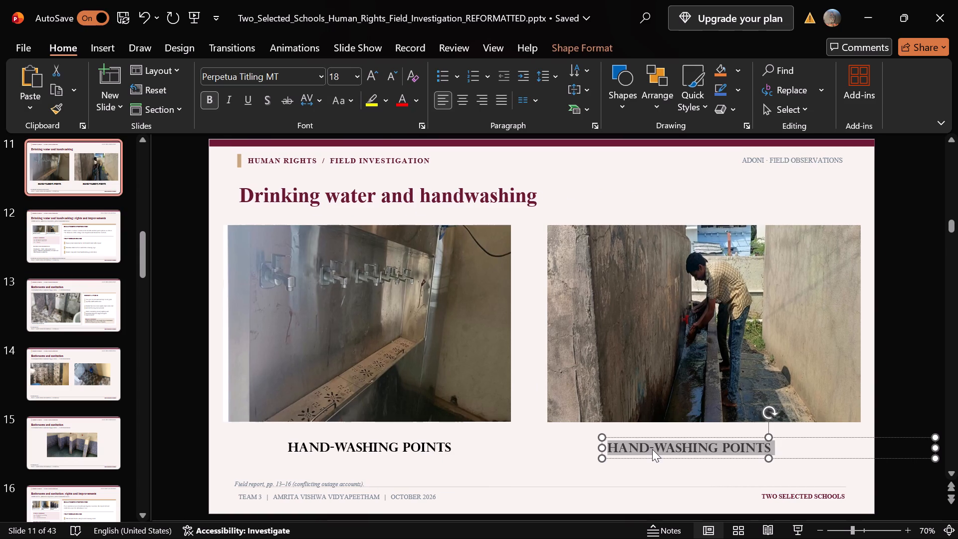
type("WATER AND WASHING AREA")
left_click(184, 345)
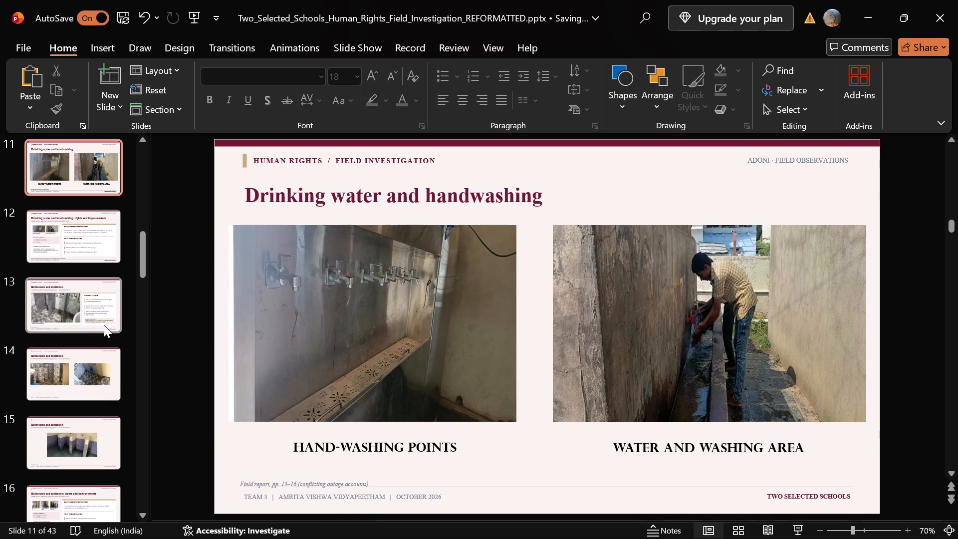
Review slides 12 to 17, comparing the enlarged bathroom photos with the captioned thumbnails on slide 16.
left_click(67, 241)
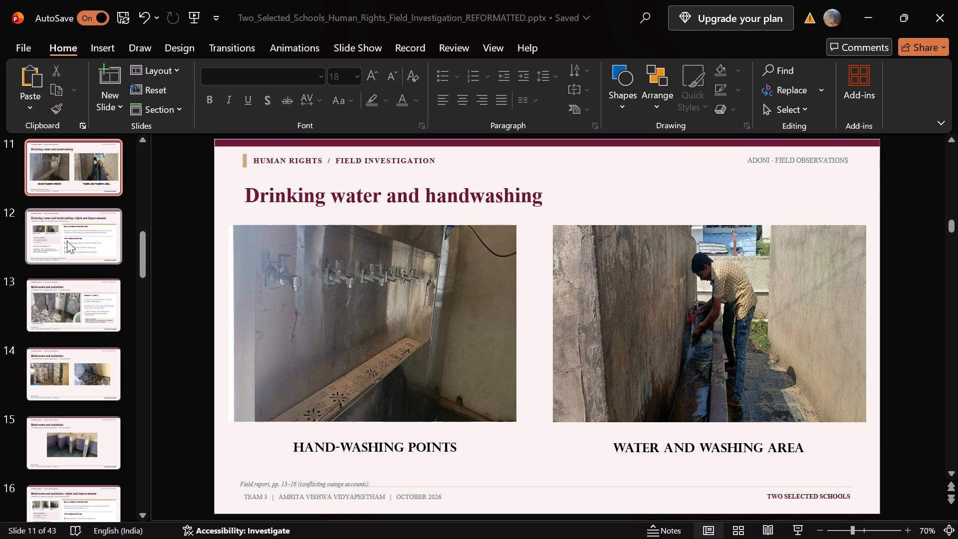
key("Down")
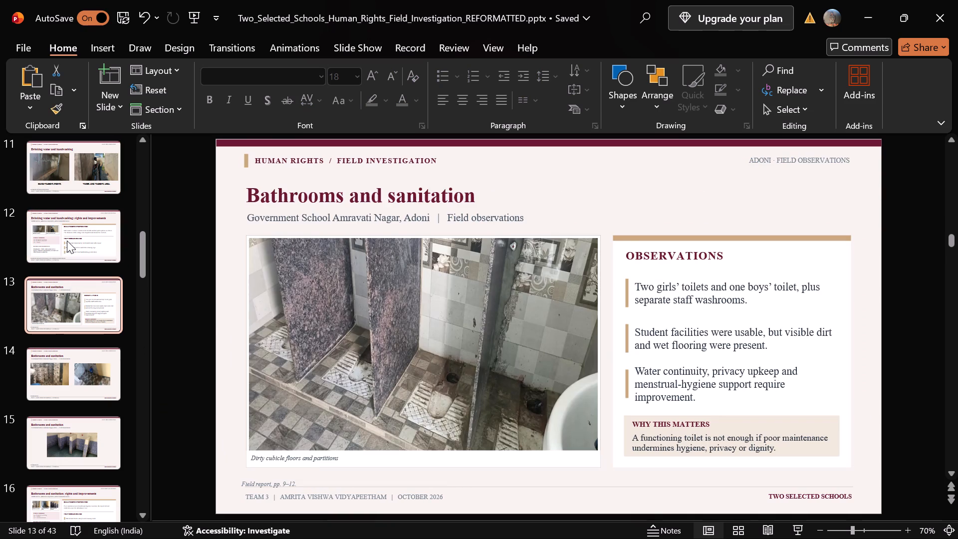
key("Down")
key("Down")
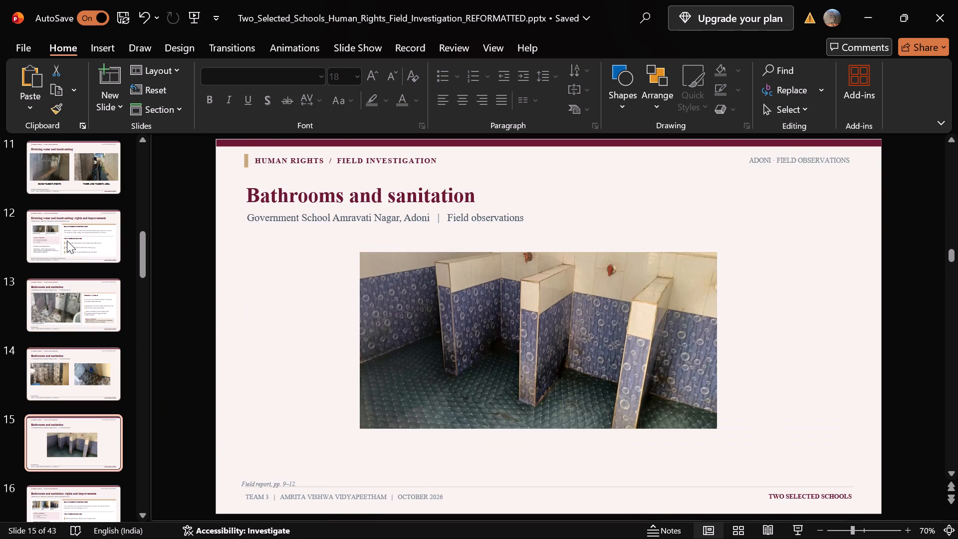
key("Down")
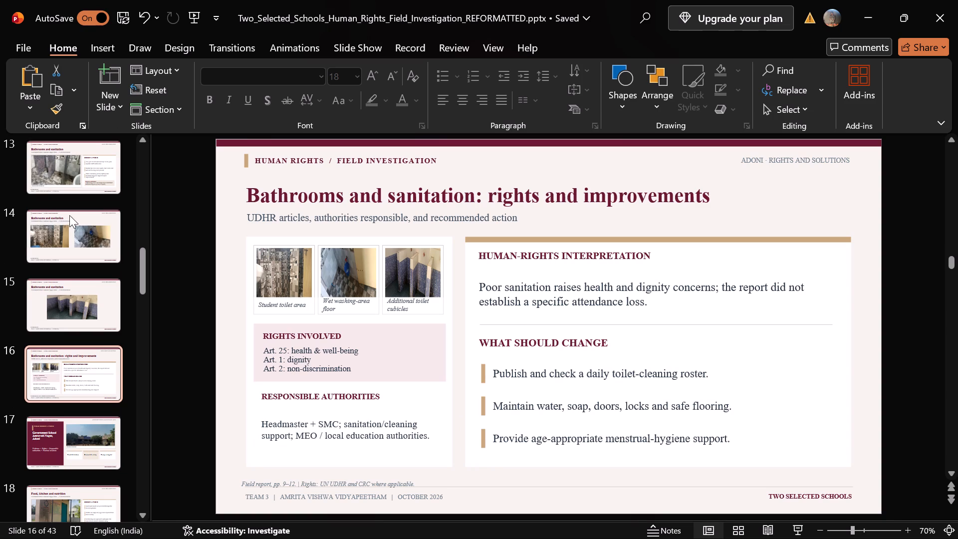
left_click(295, 301)
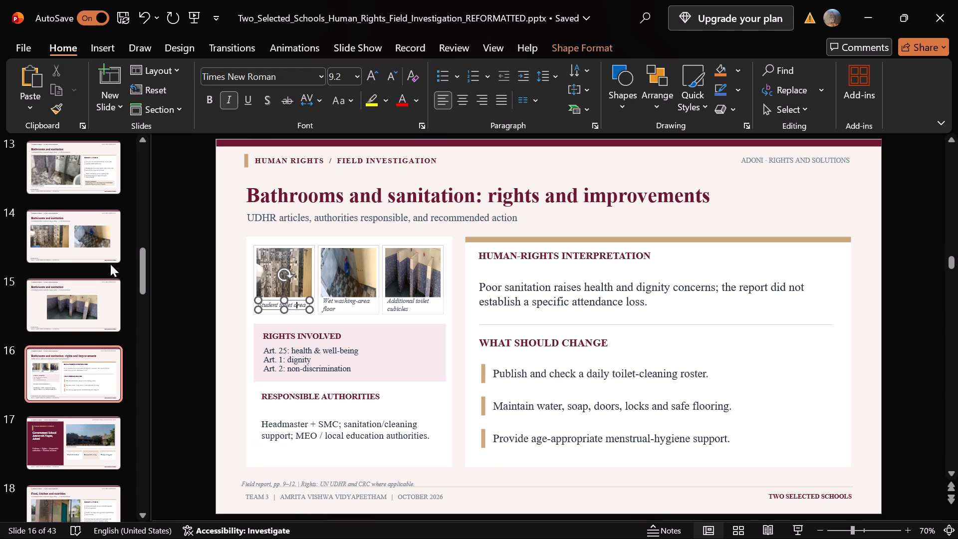
left_click(61, 230)
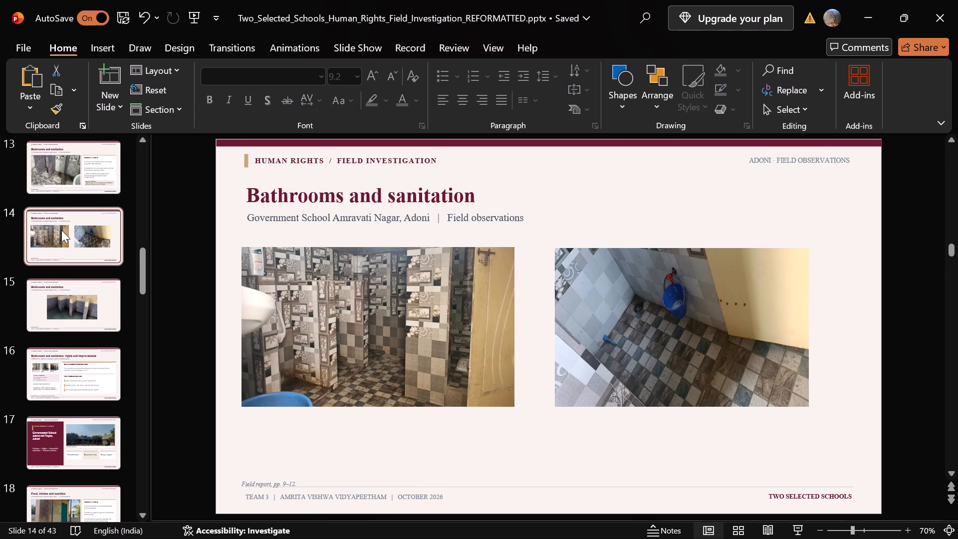
key("Up")
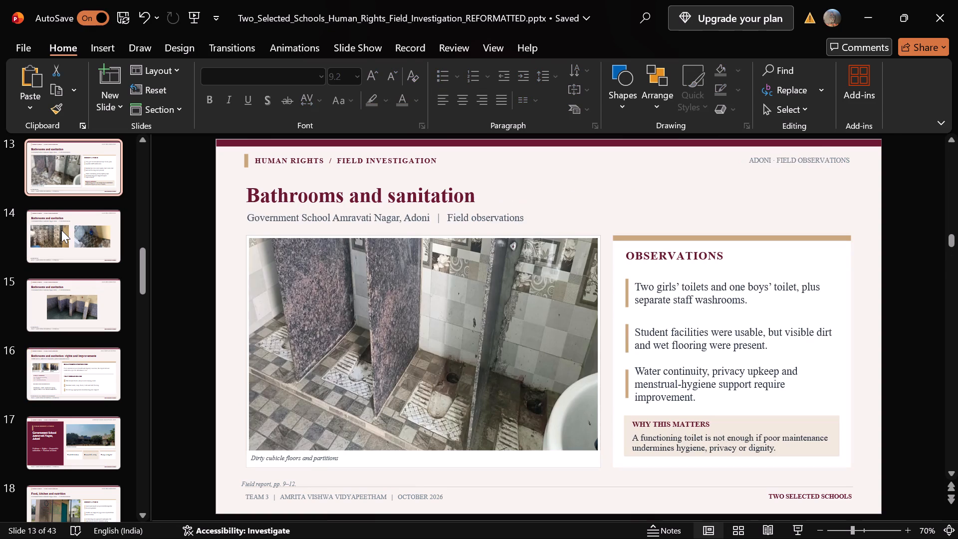
key("Up")
key("Down")
key("Down")
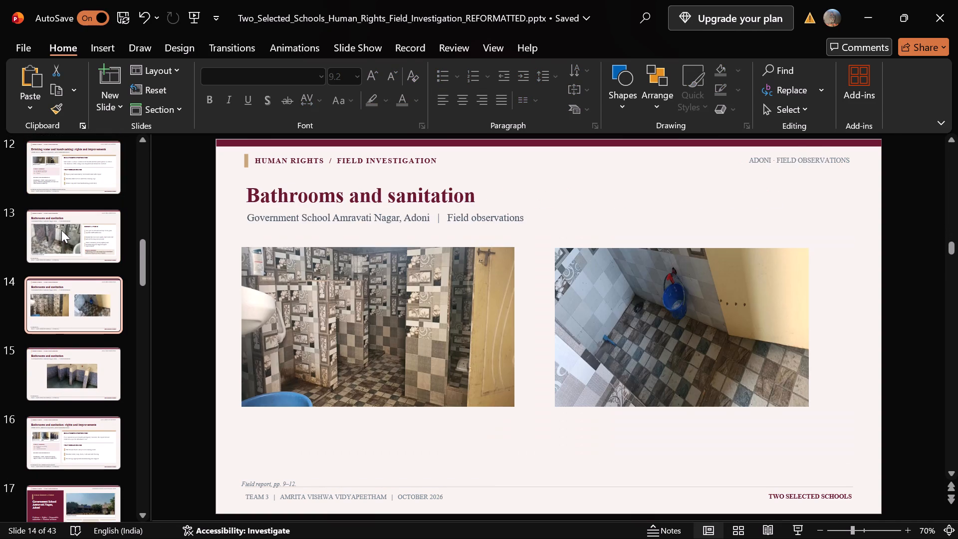
key("Down")
key("Down")
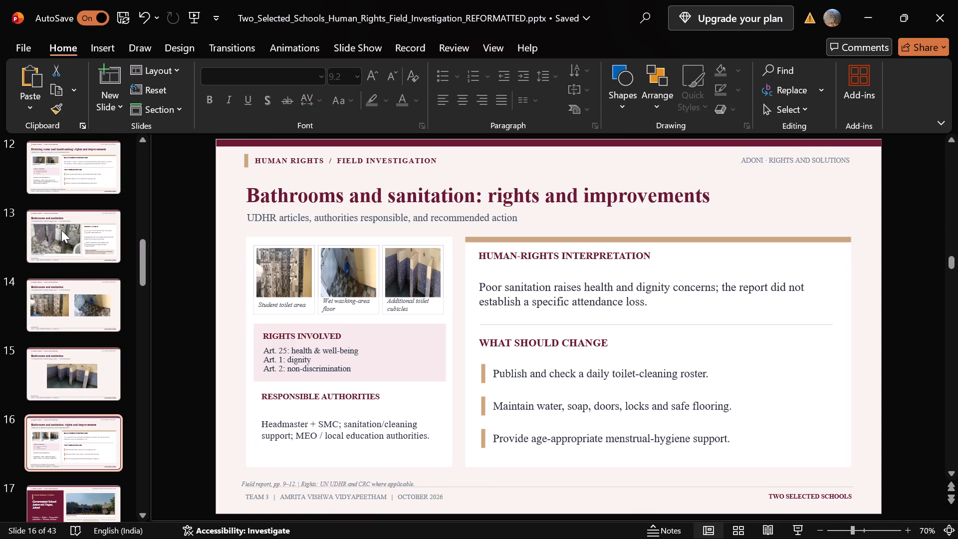
key("Down")
key("Up")
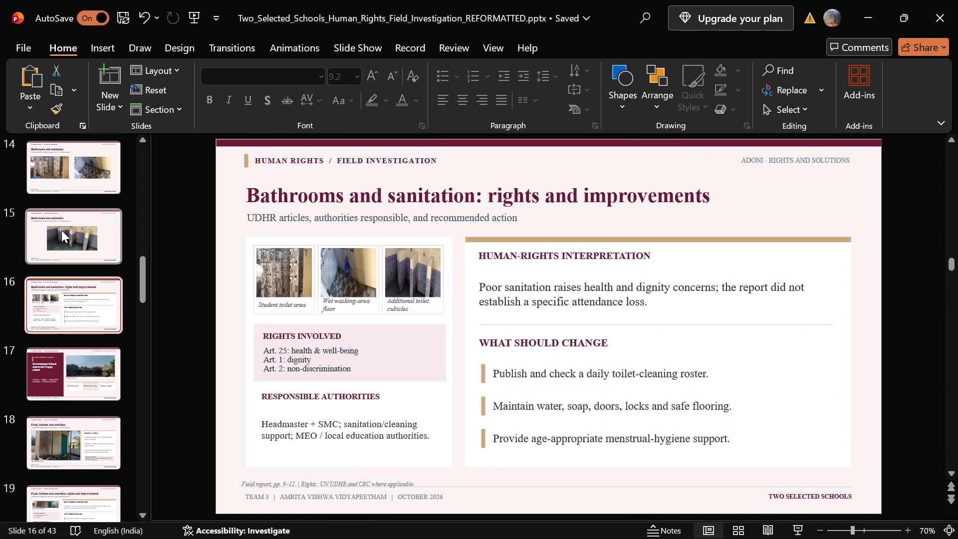
key("Up")
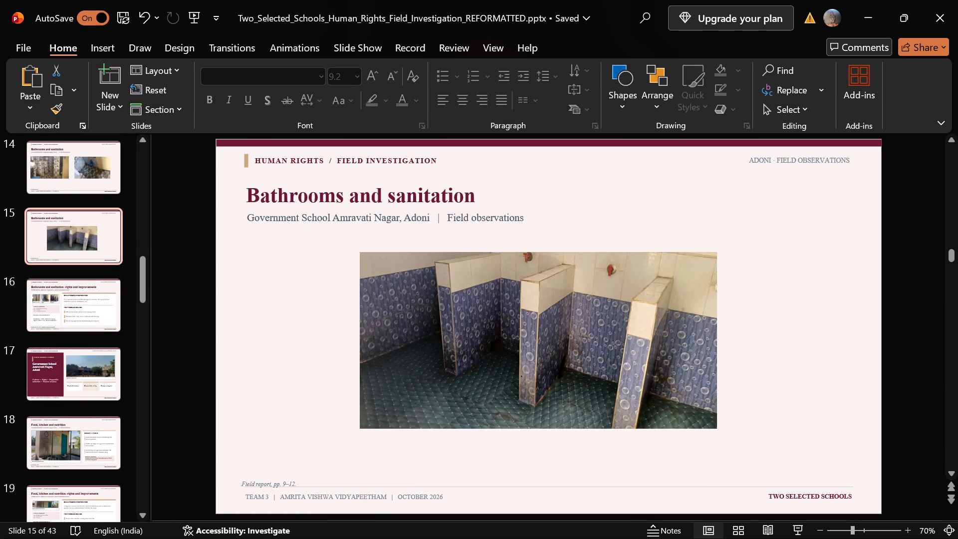
Remove "October 2026" and its preceding separator from the footer of slide 15, leaving the team and institution names.
left_click(397, 498)
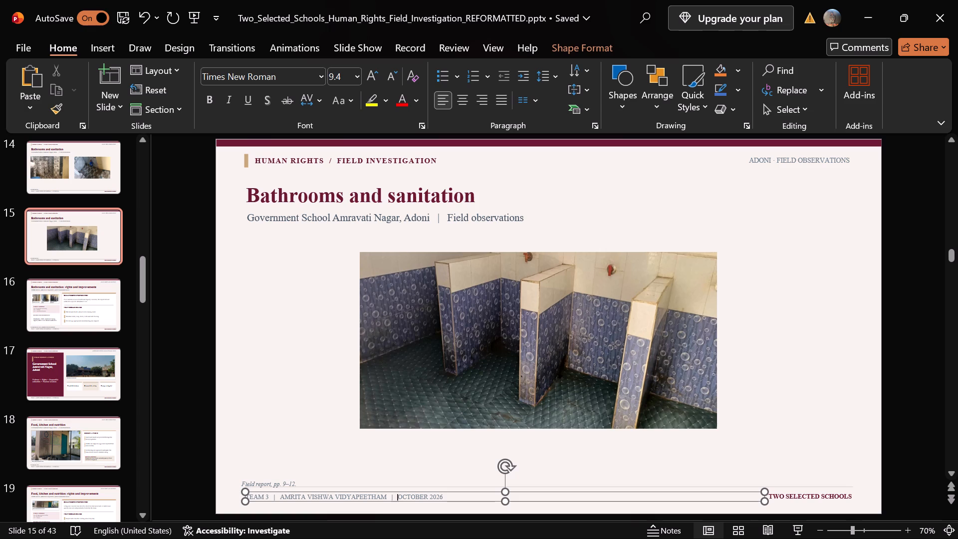
left_click(334, 495)
key("End")
key("BackSpace")
key("BackSpace")
key("BackSpace")
key("BackSpace")
key("BackSpace")
key("BackSpace")
key("BackSpace")
key("BackSpace")
key("BackSpace")
key("BackSpace")
key("BackSpace")
key("BackSpace")
key("BackSpace")
key("BackSpace")
key("BackSpace")
key("BackSpace")
key("BackSpace")
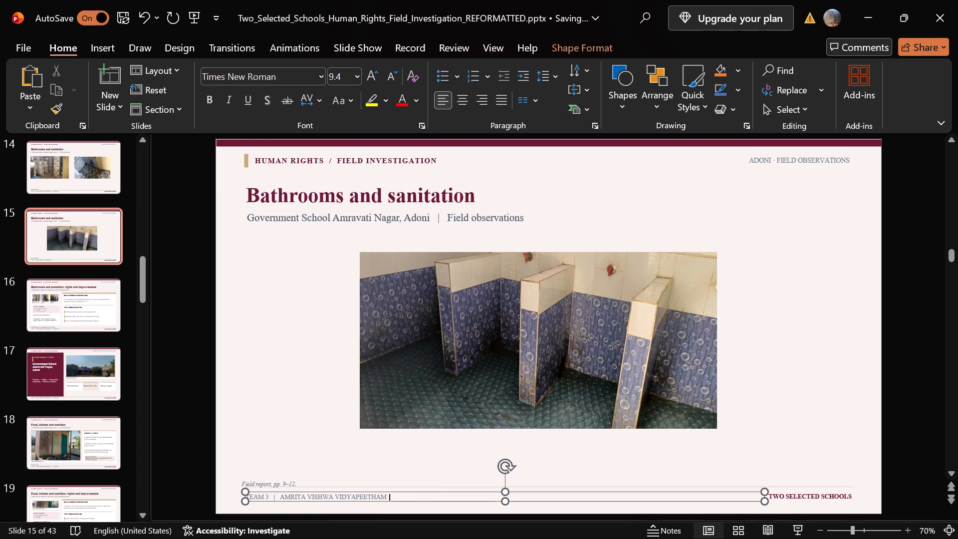
key("Home")
left_click(177, 411)
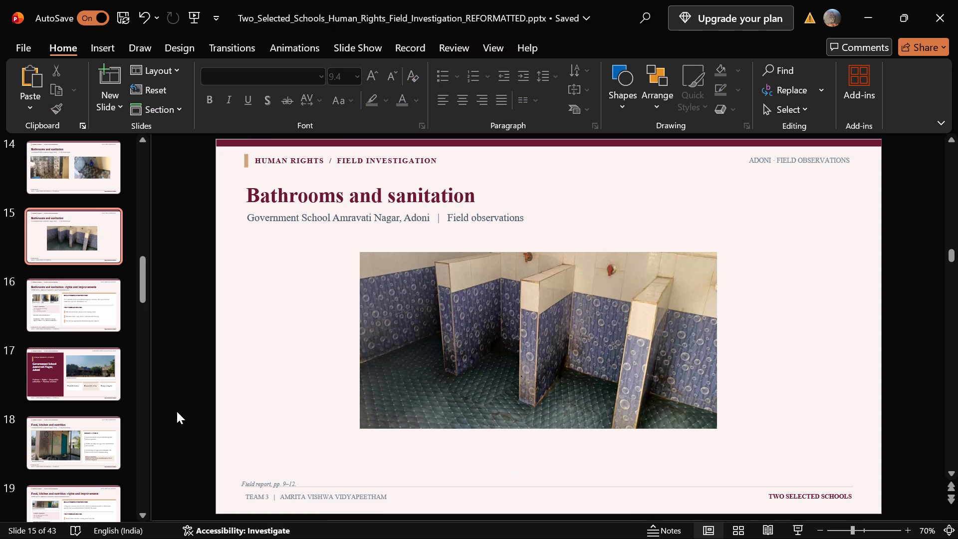
Switch to File Explorer to look through the Downloads folder, and return to slide 16 of the presentation.
left_click(511, 521)
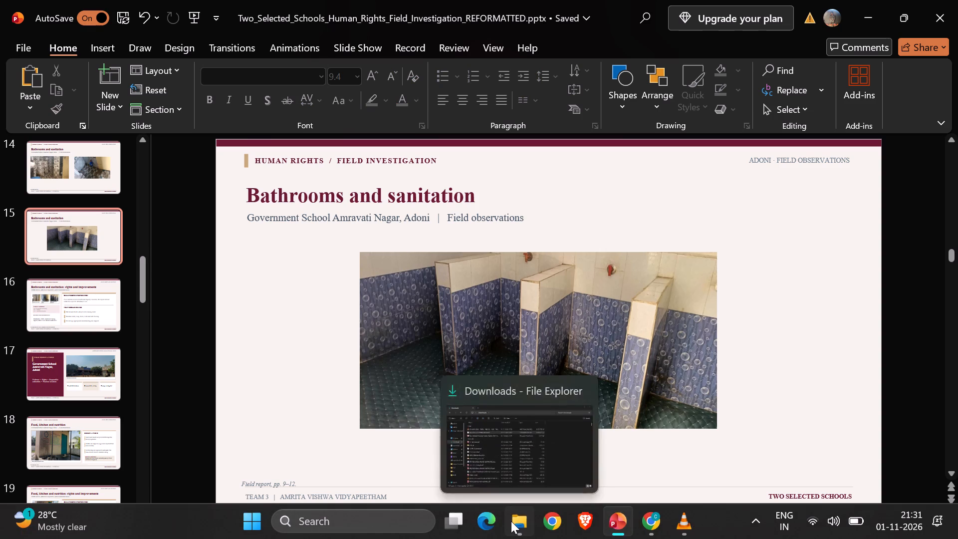
scroll(227, 205, "down", 1)
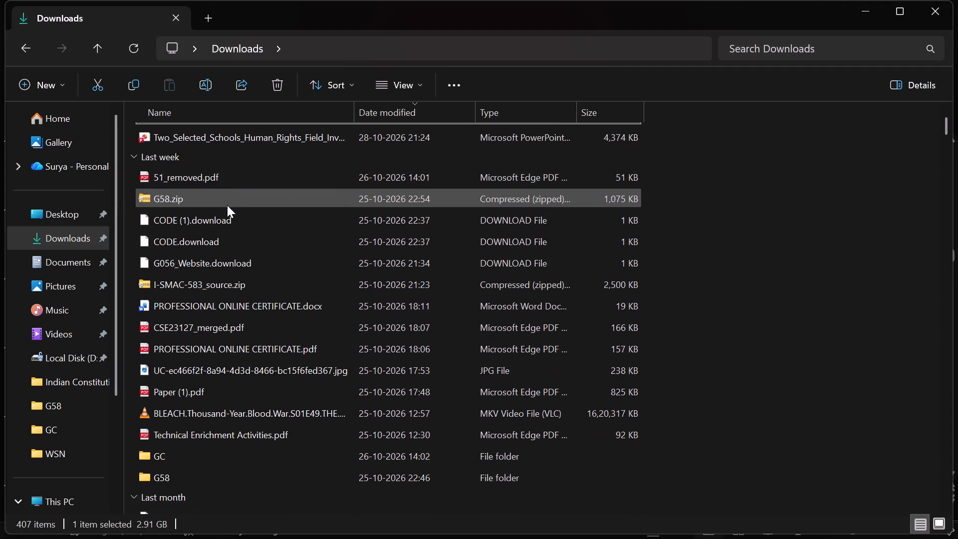
scroll(227, 205, "down", 1)
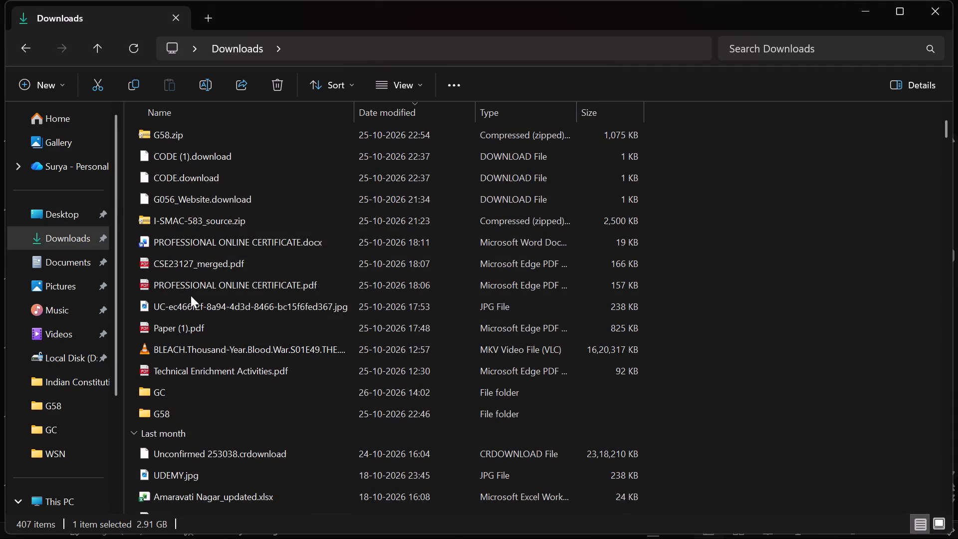
scroll(191, 295, "down", 6)
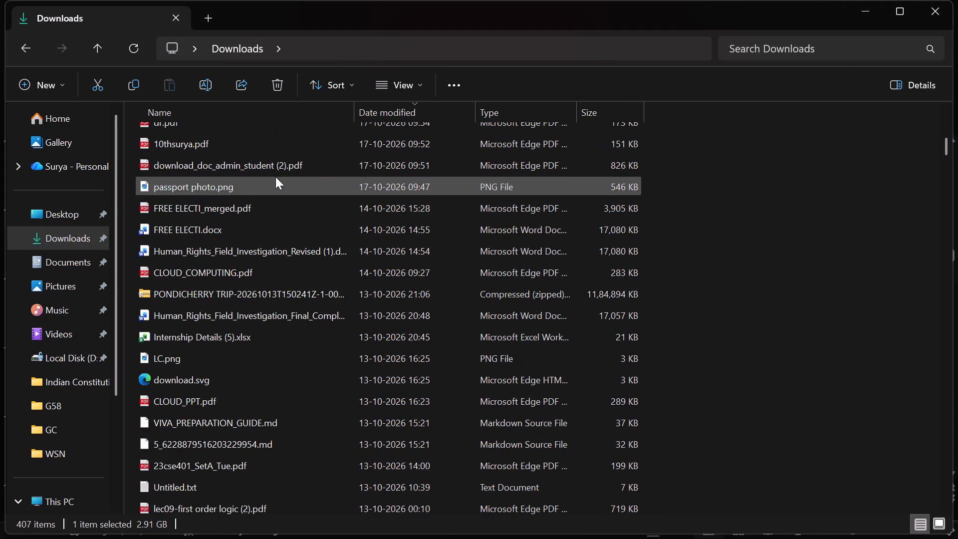
scroll(275, 177, "down", 2)
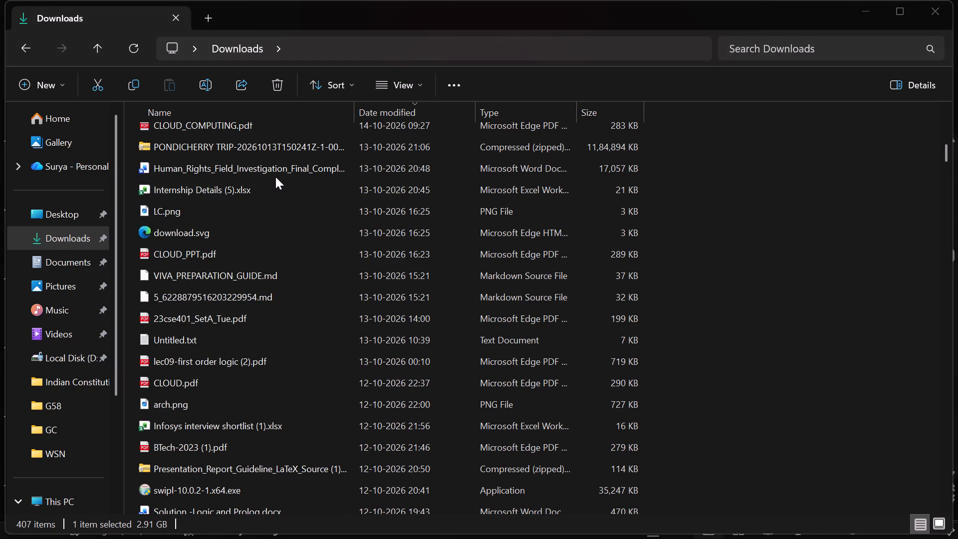
left_click(47, 295)
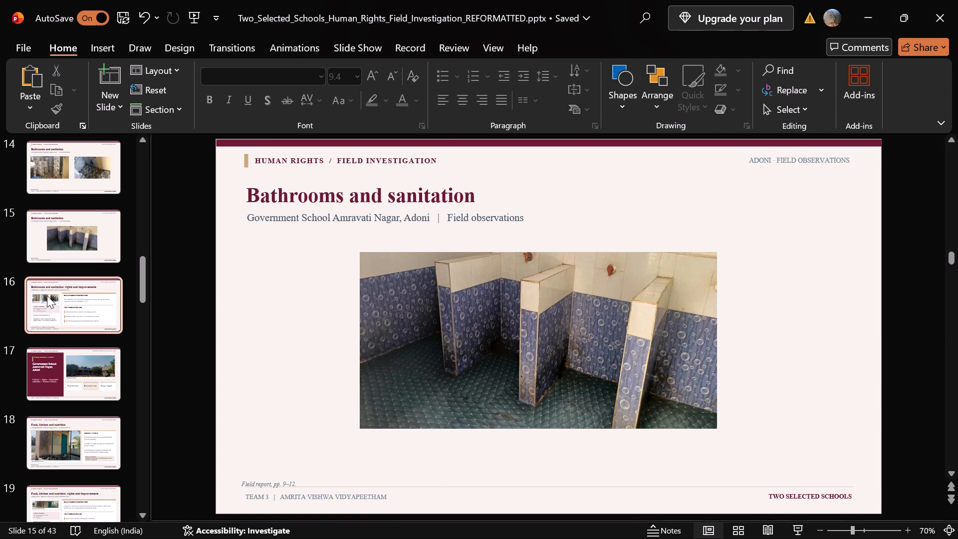
Review slides 16 to 25, examining the photos and observations from the Adoni school through the start of the Peramgudipalli school section.
key("Down")
key("Down")
key("Down")
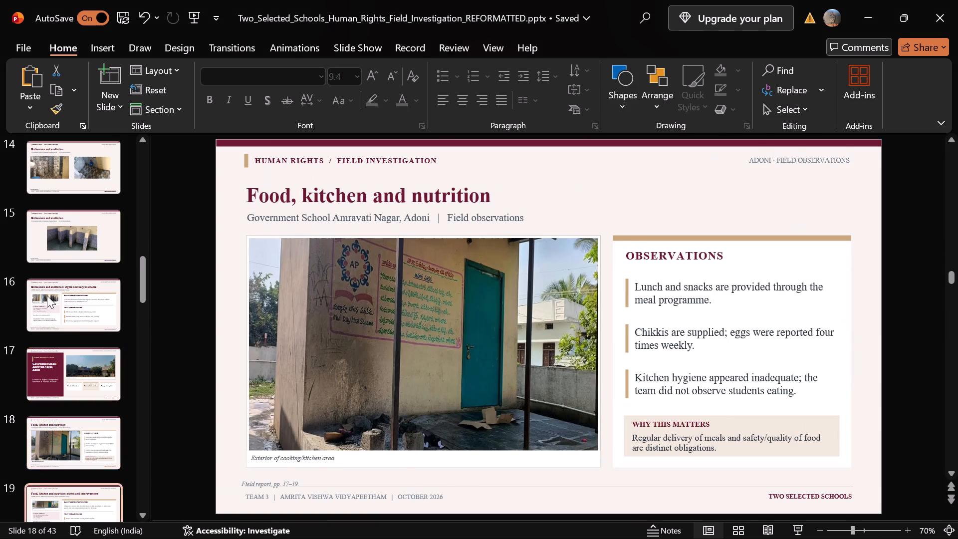
key("Down")
key("Up")
key("Down")
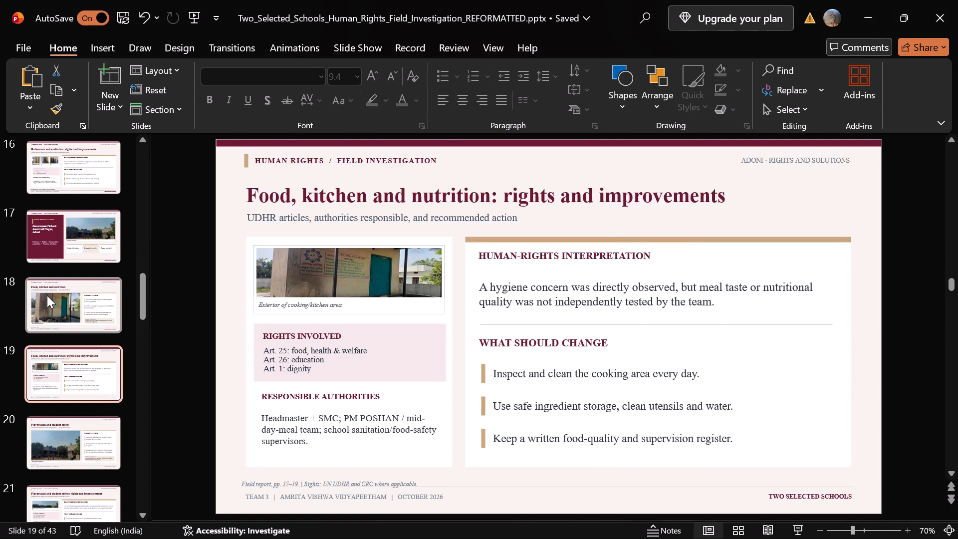
key("Down")
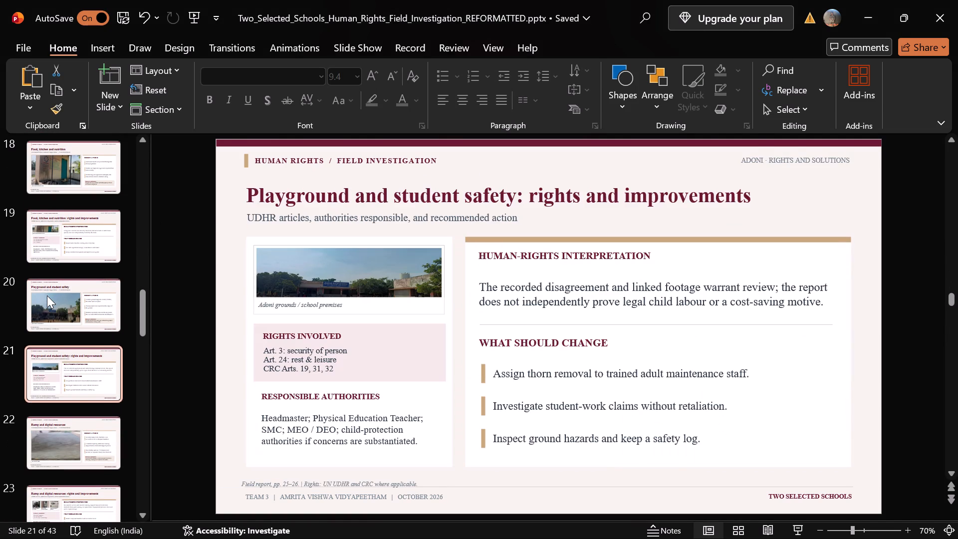
key("Down")
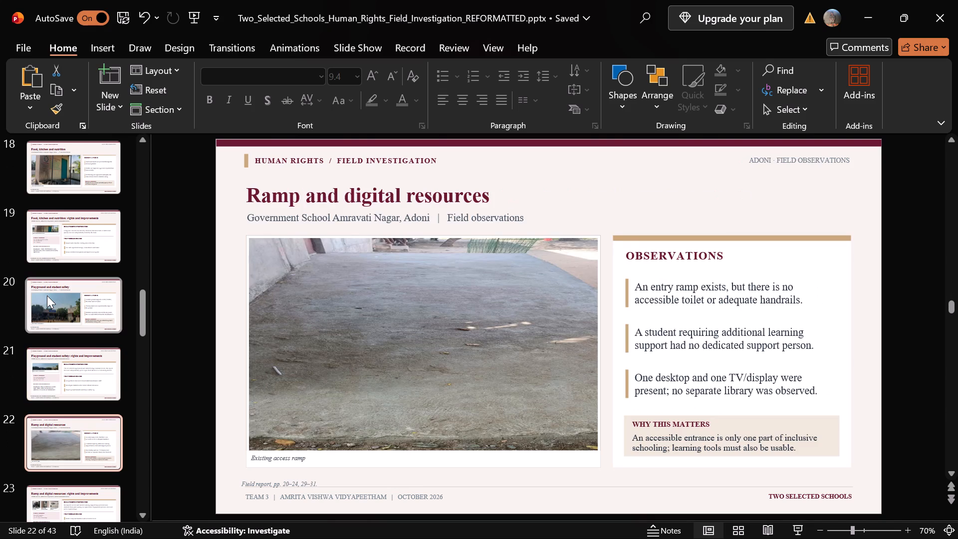
key("Down")
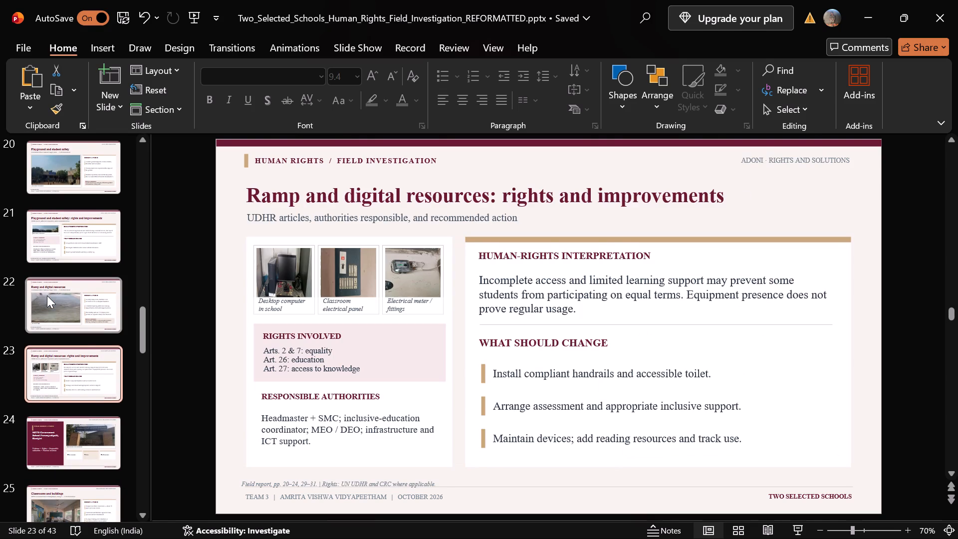
key("Down")
key("Down")
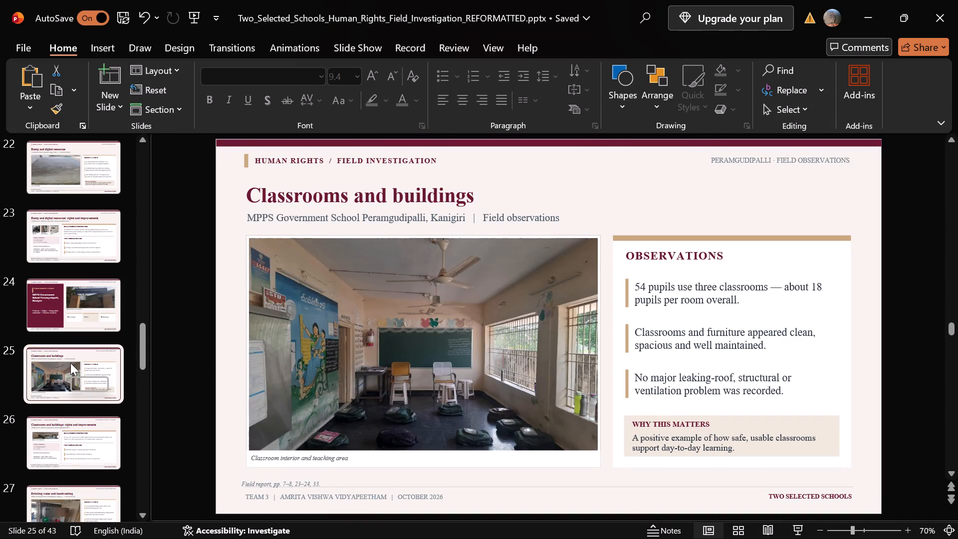
Go back through slides 24 to 17, rechecking the Adoni ramp, playground and kitchen slides and their photos.
key("Up")
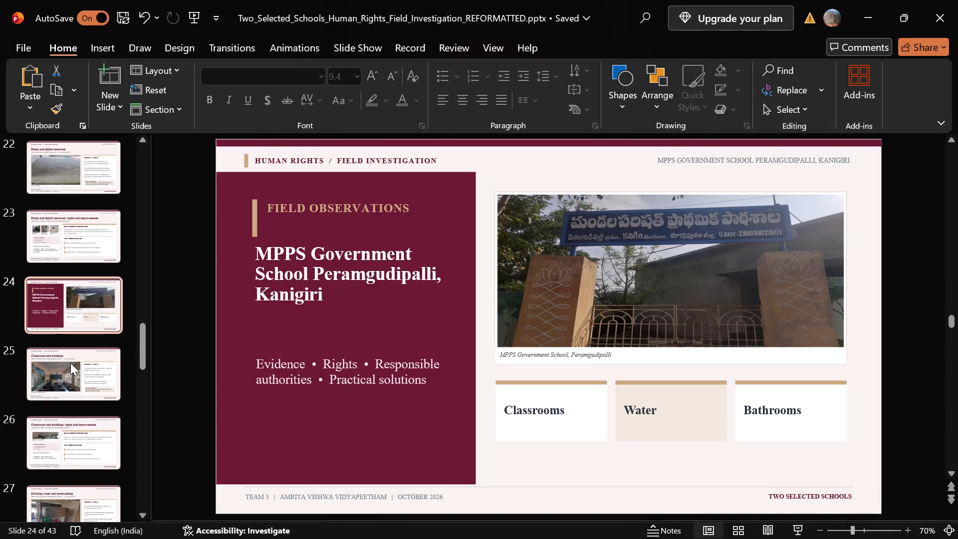
key("Up")
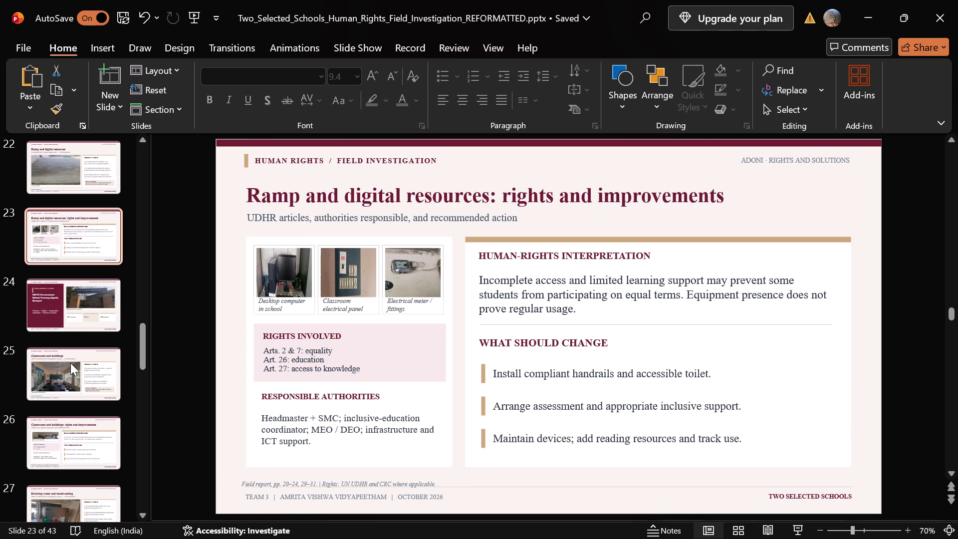
key("Up")
key("Up")
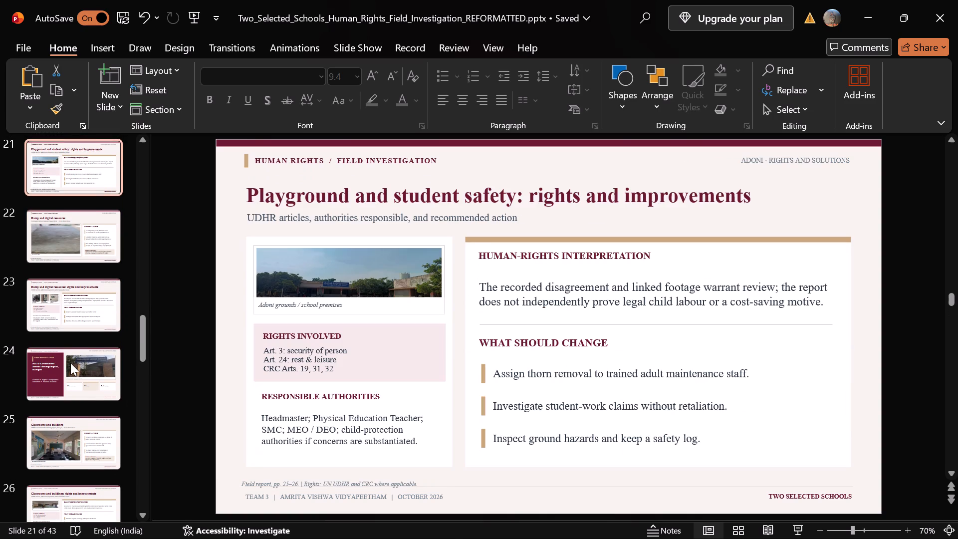
key("Up")
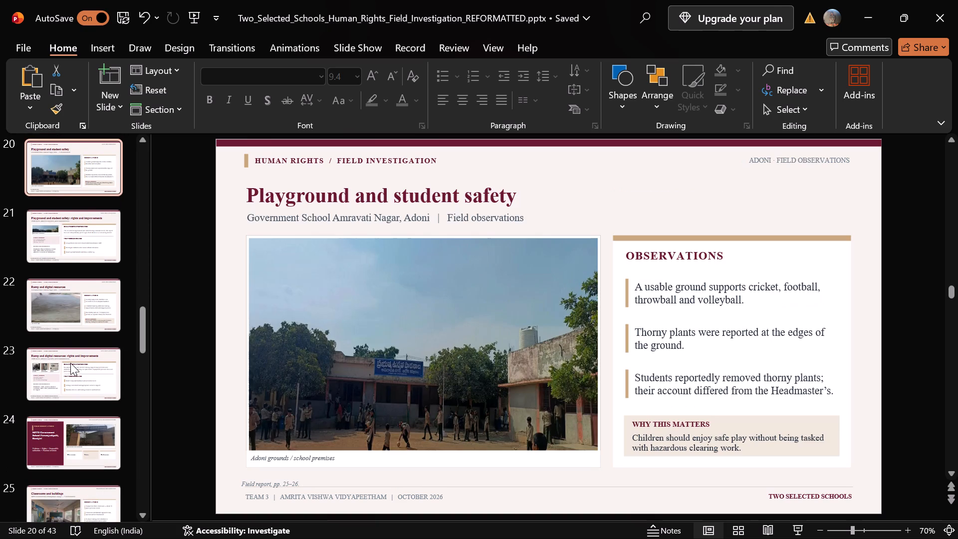
key("Up")
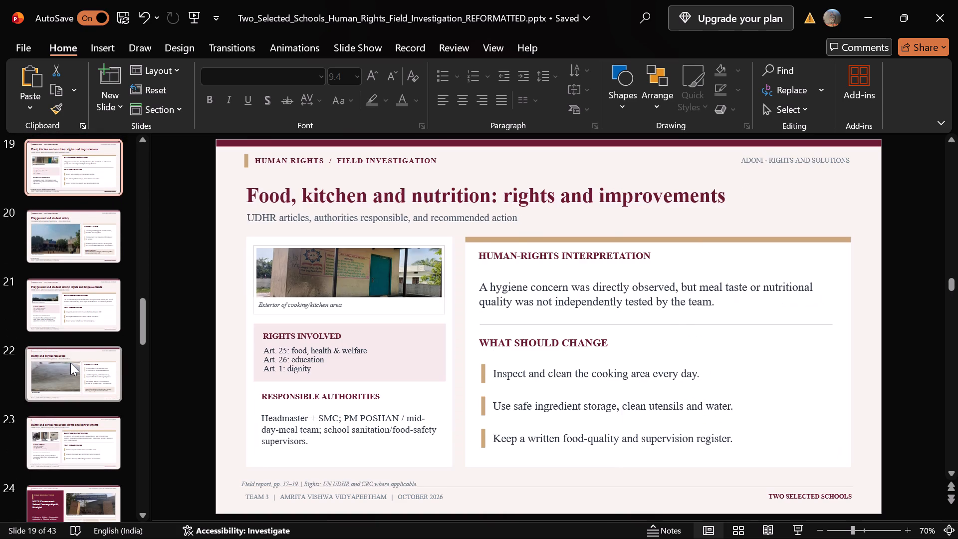
key("Up")
key("Down")
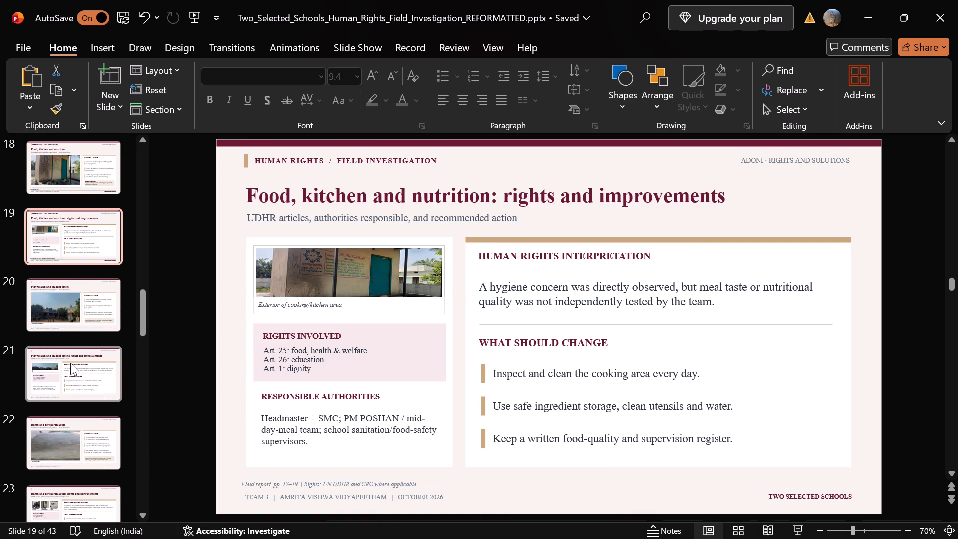
key("Up")
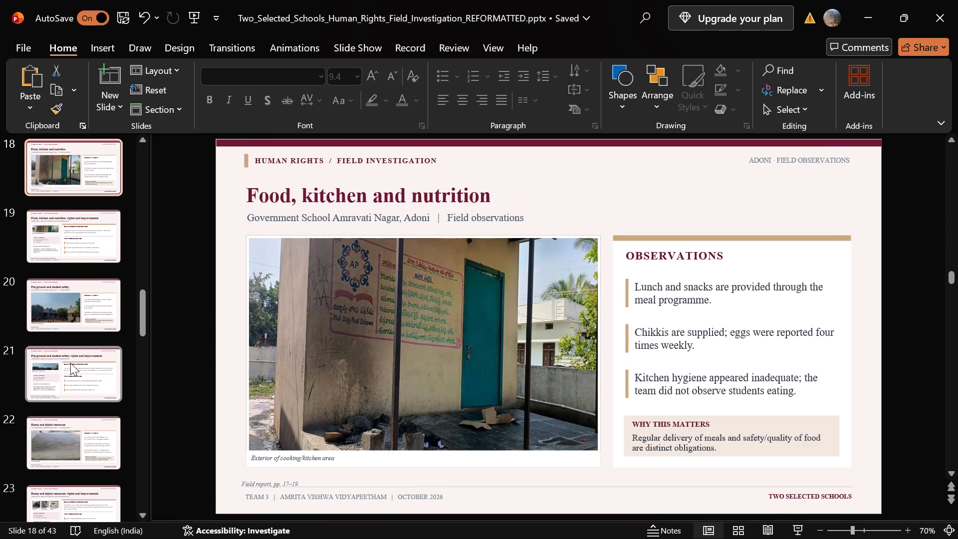
key("Down")
key("Up")
key("Up")
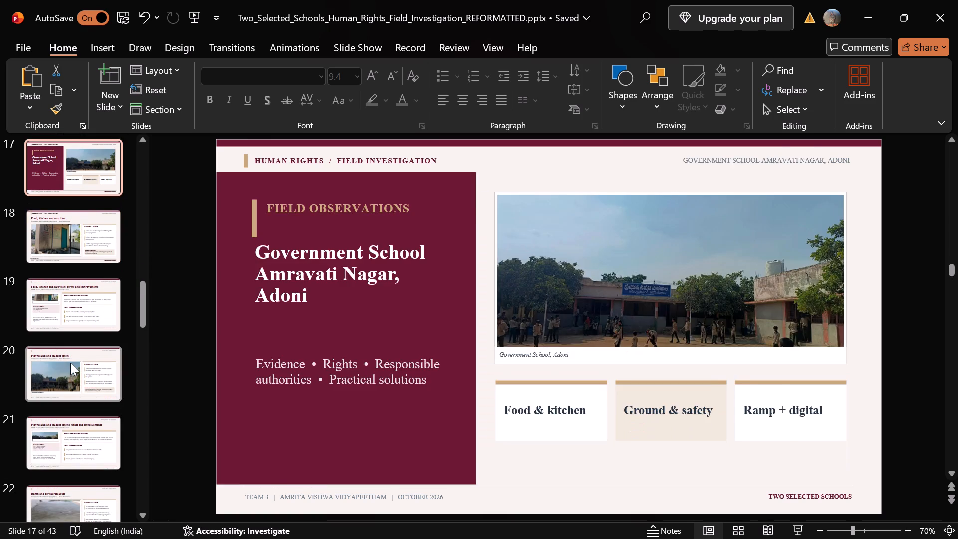
Review slides 18 to 22 again, comparing the playground rights slide with the ramp slide and inspecting the access ramp photo.
key("Down")
key("Down")
key("Down")
key("Down")
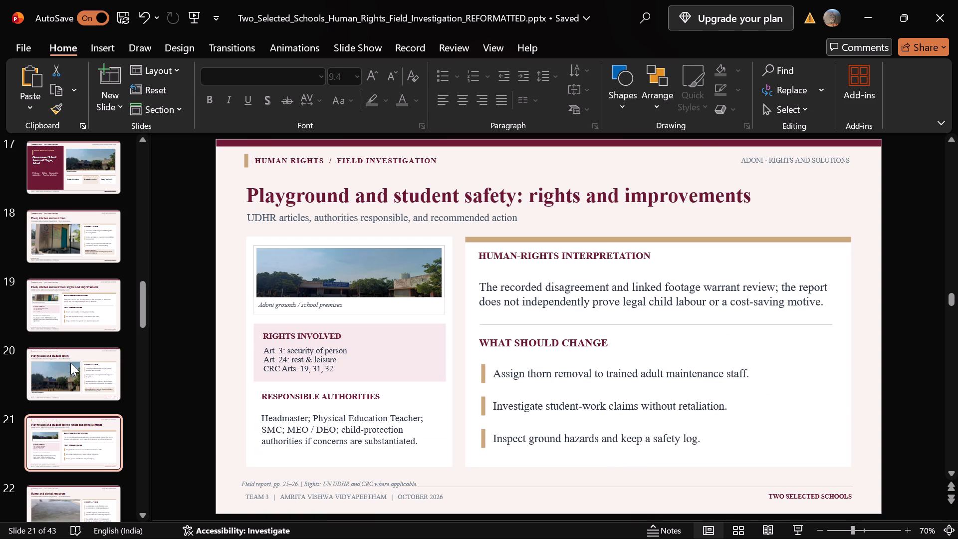
key("Down")
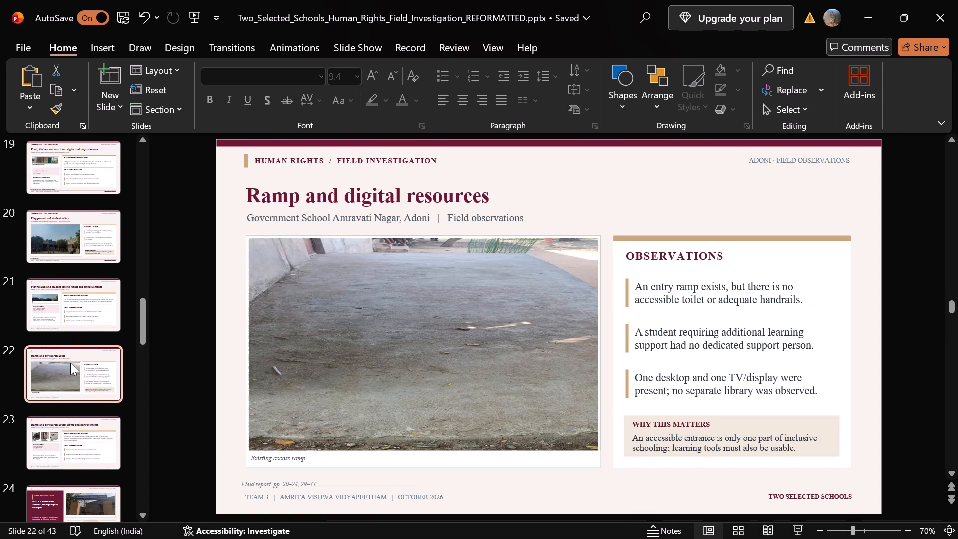
key("Up")
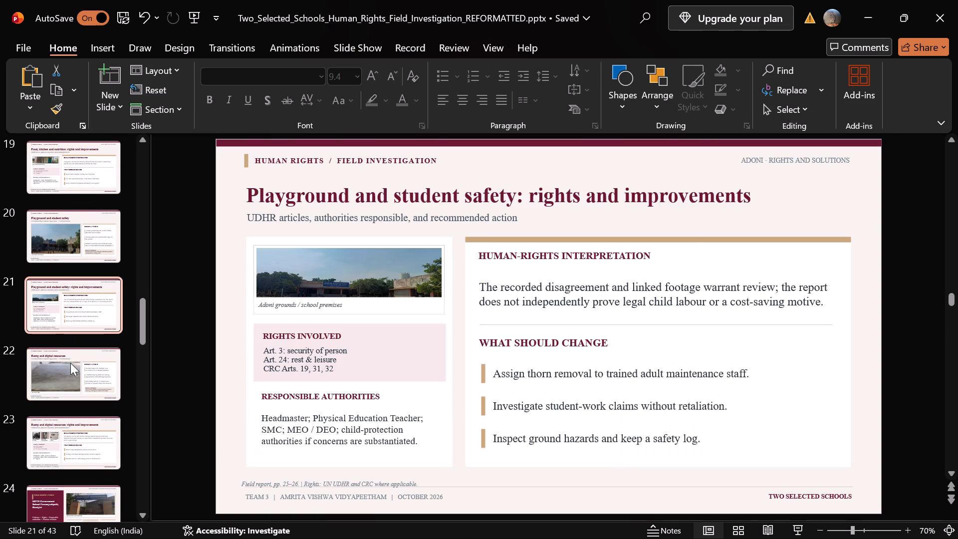
key("Down")
key("Up")
key("Down")
left_click(294, 339)
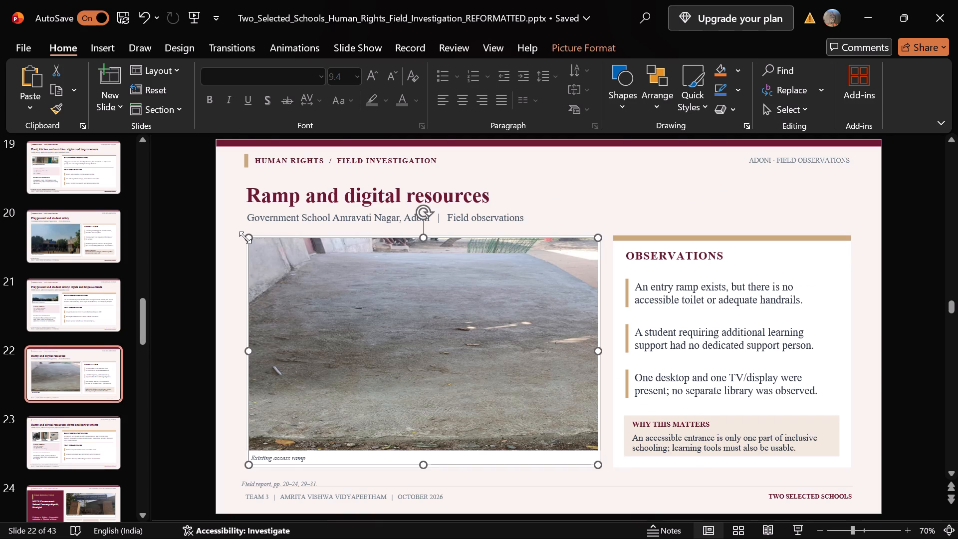
left_click(182, 341)
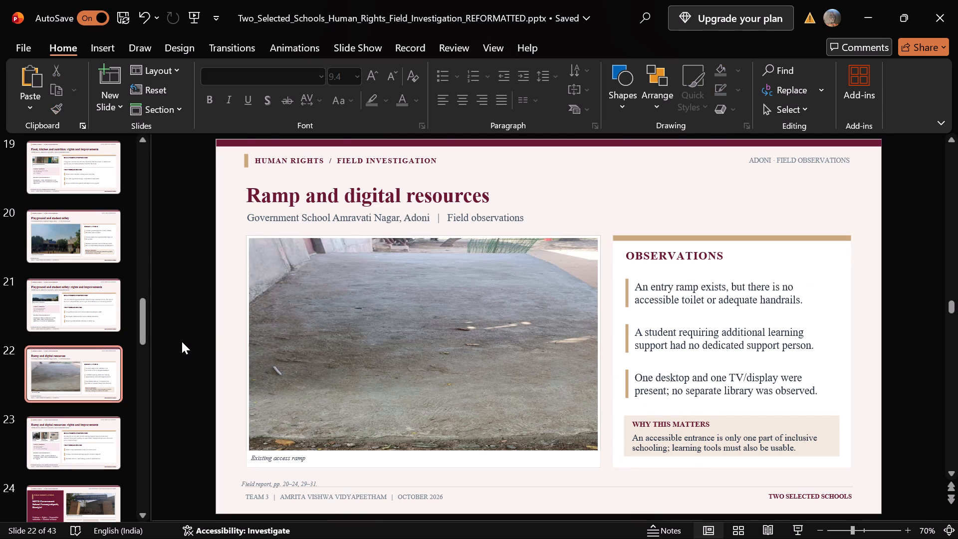
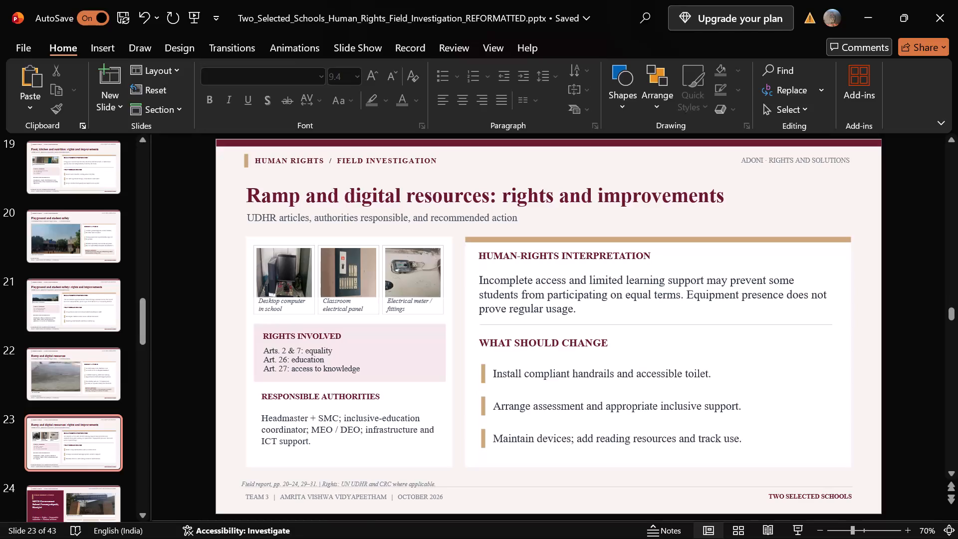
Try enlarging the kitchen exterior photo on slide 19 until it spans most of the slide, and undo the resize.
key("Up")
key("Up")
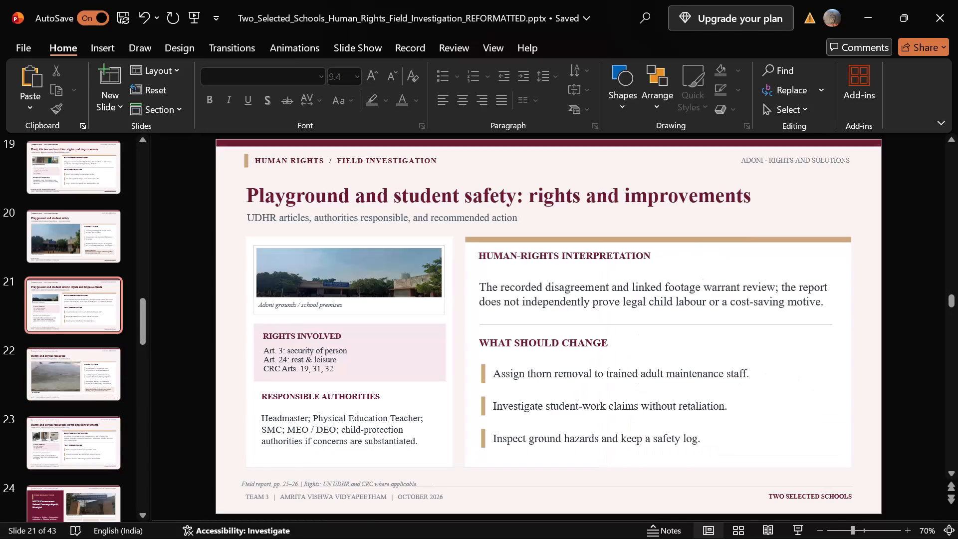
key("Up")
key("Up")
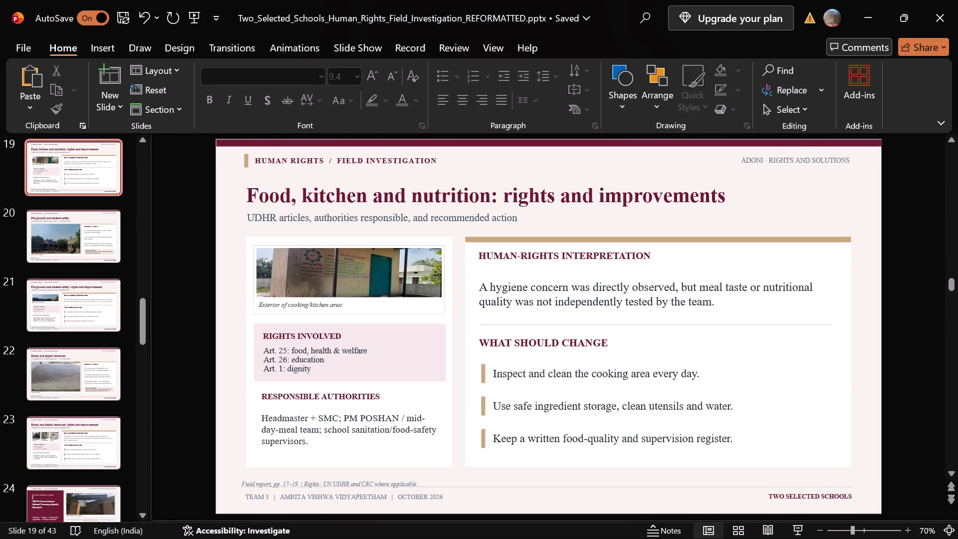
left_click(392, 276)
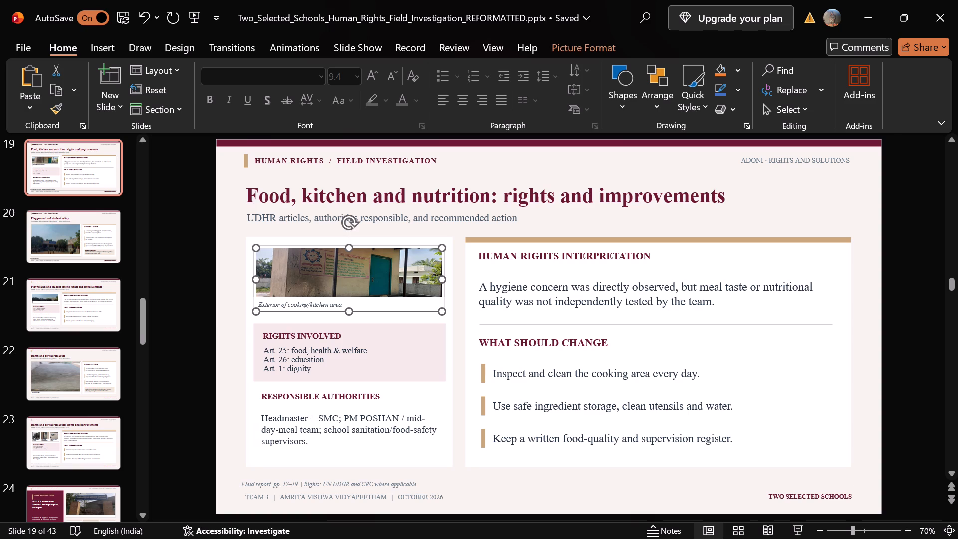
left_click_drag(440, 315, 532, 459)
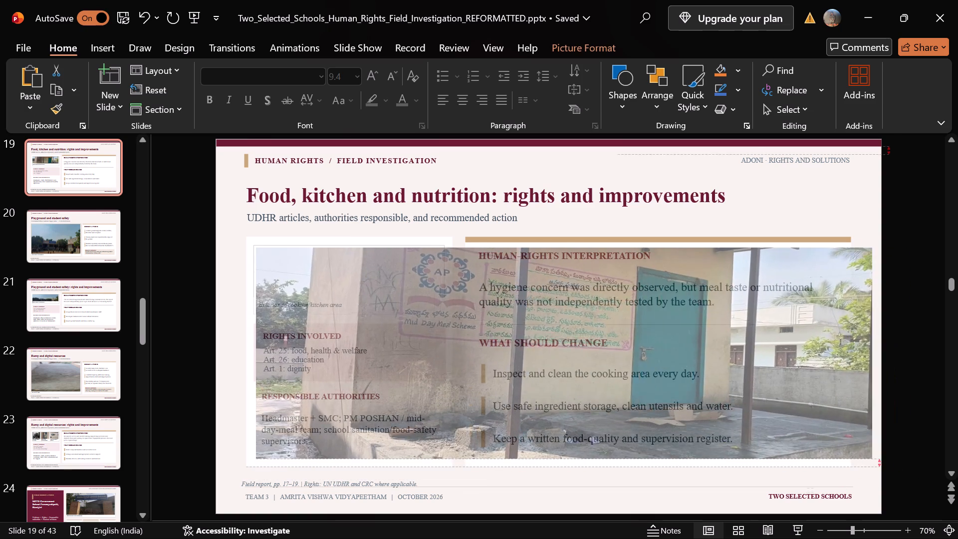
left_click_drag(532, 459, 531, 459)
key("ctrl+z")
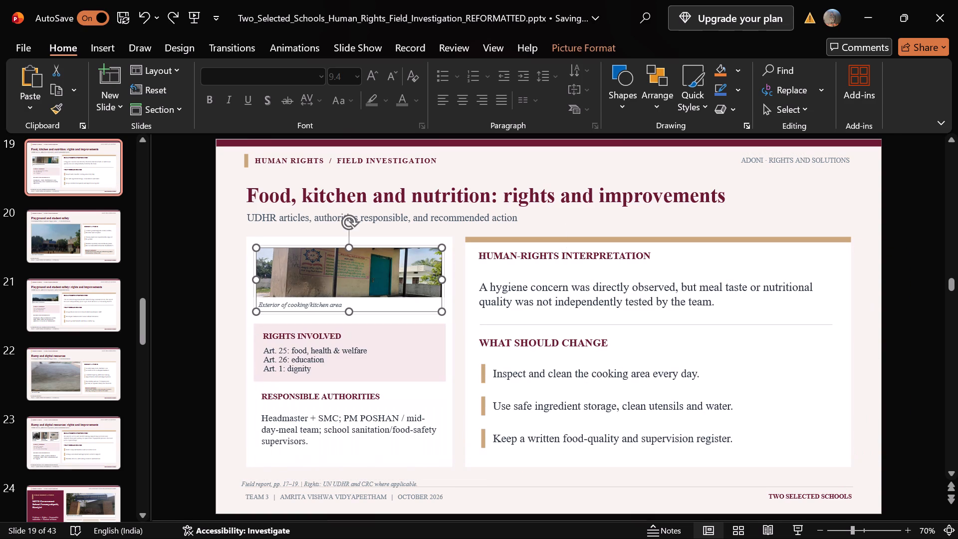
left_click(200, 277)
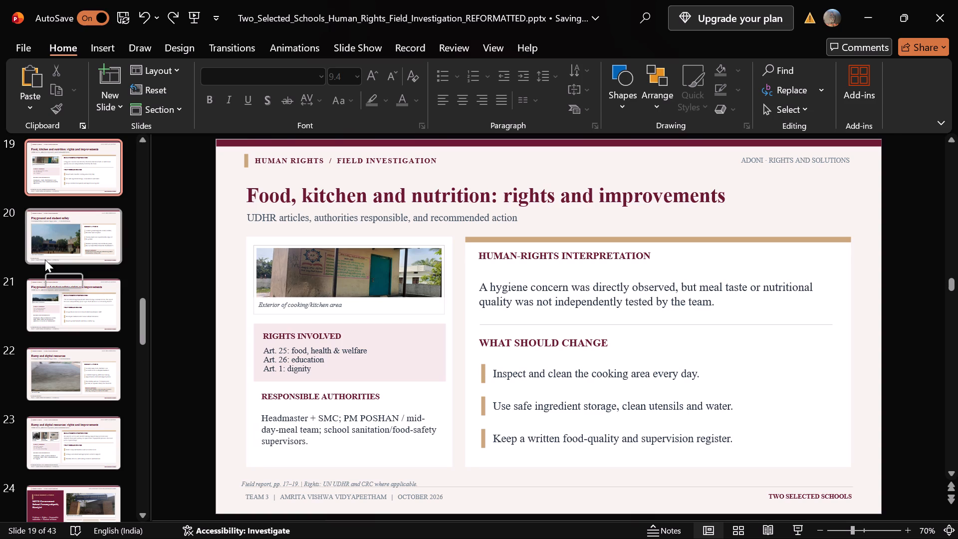
Examine the kitchen exterior photo on slide 18 up close, comparing the slide with its rights and improvements slide.
key("Up")
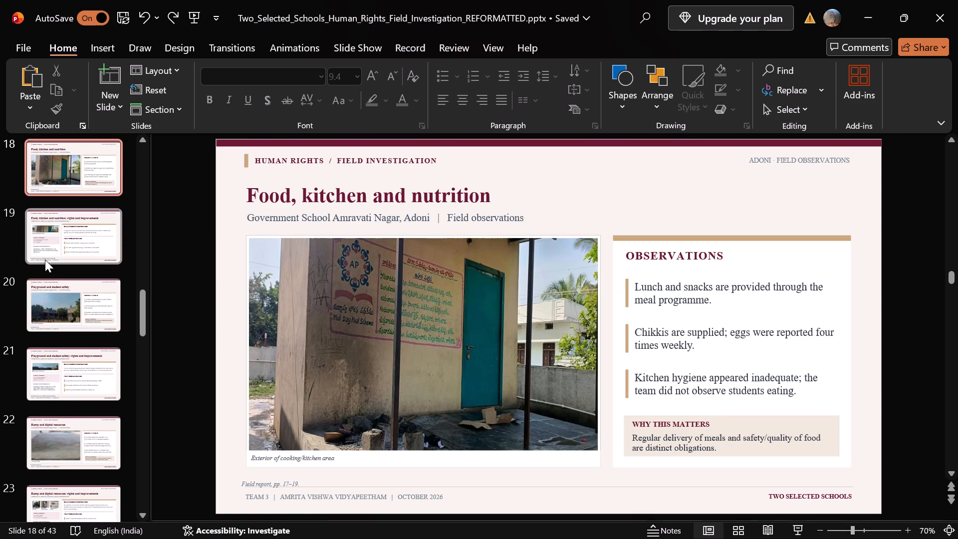
key("Down")
key("Up")
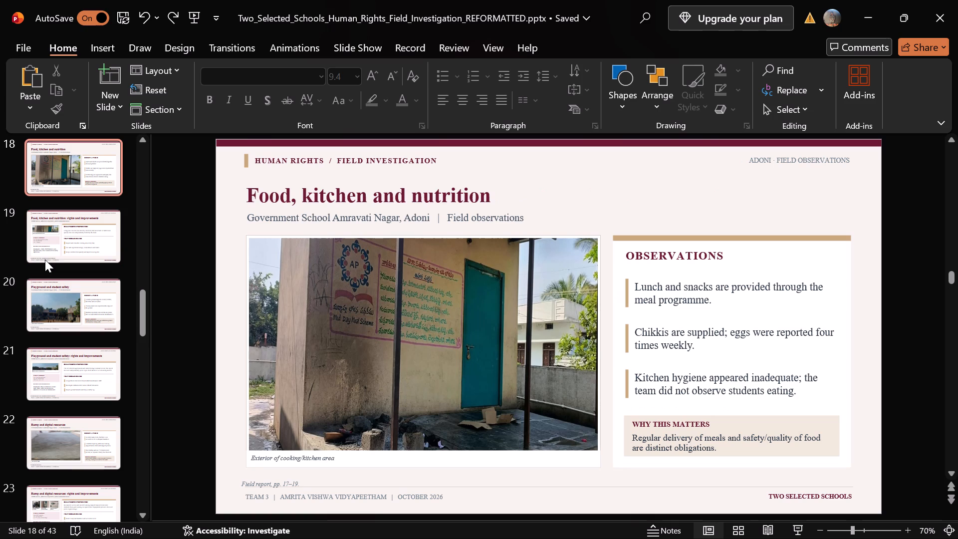
scroll(461, 315, "up", 4, "ctrl")
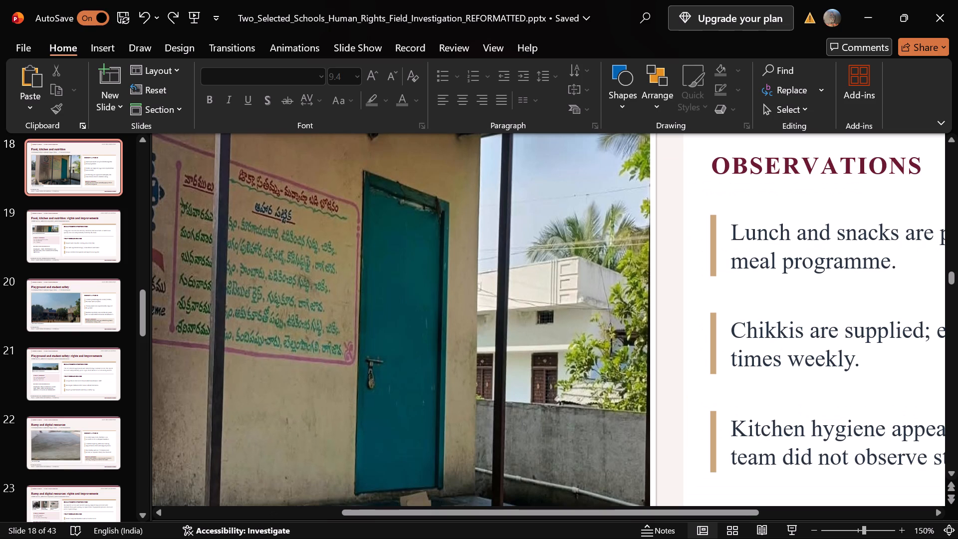
scroll(280, 219, "down", 2, "ctrl")
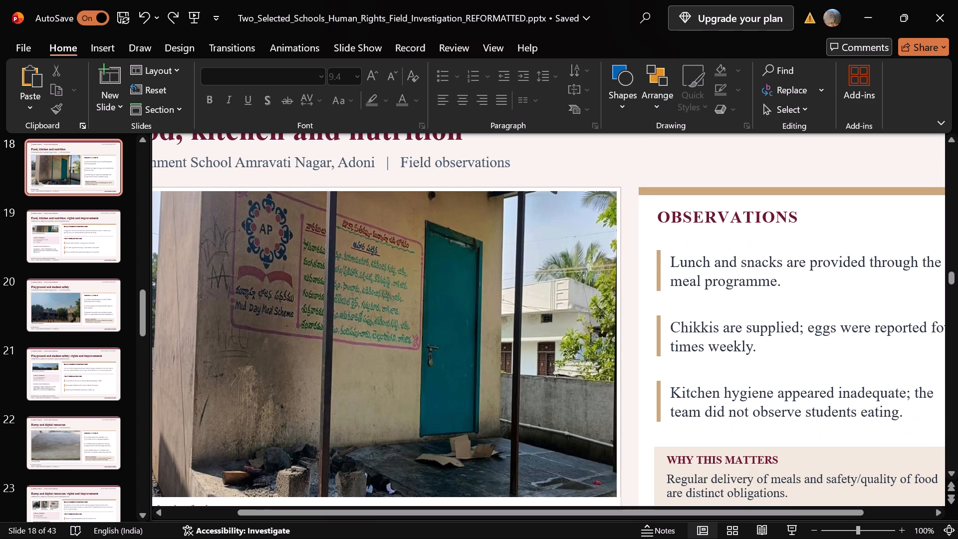
scroll(280, 219, "up", 1, "ctrl")
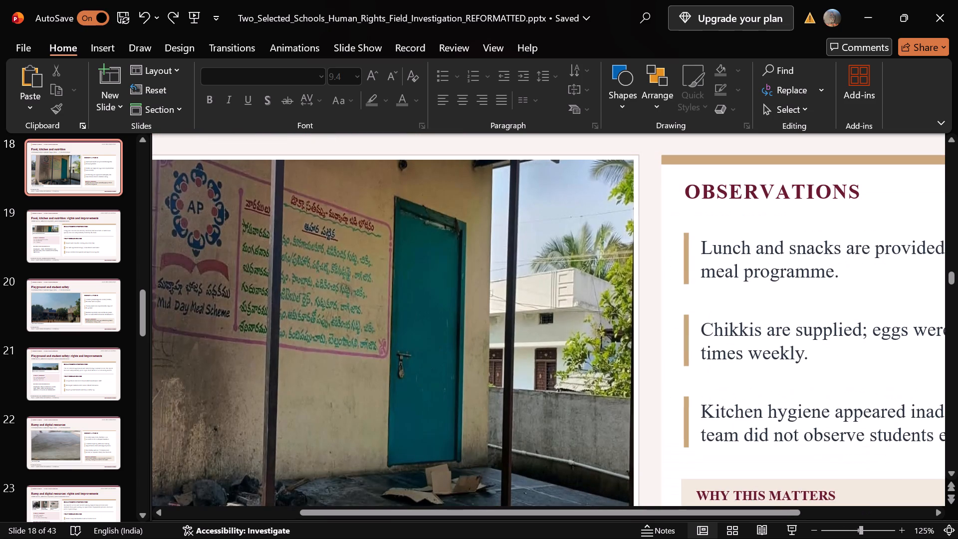
scroll(280, 219, "right", 1)
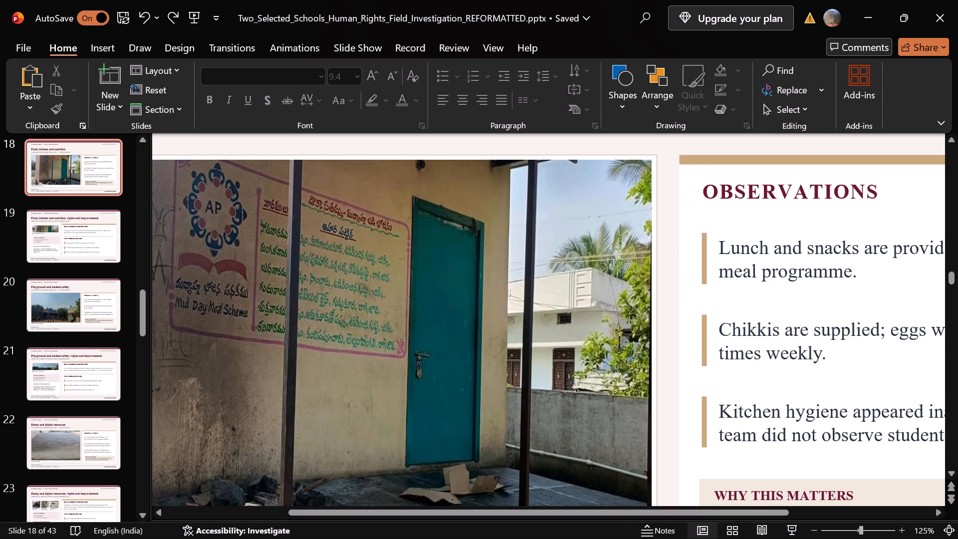
left_click(280, 219)
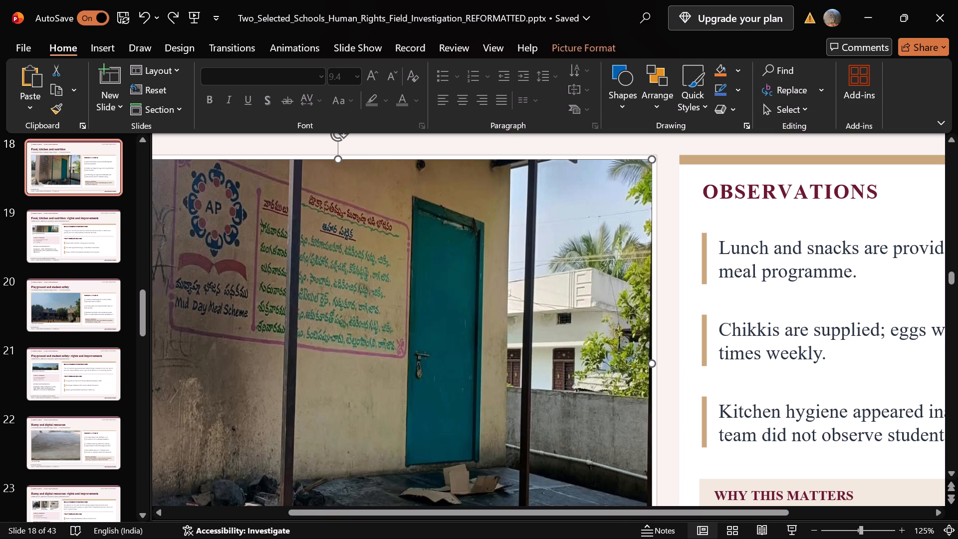
scroll(278, 238, "down", 1, "ctrl")
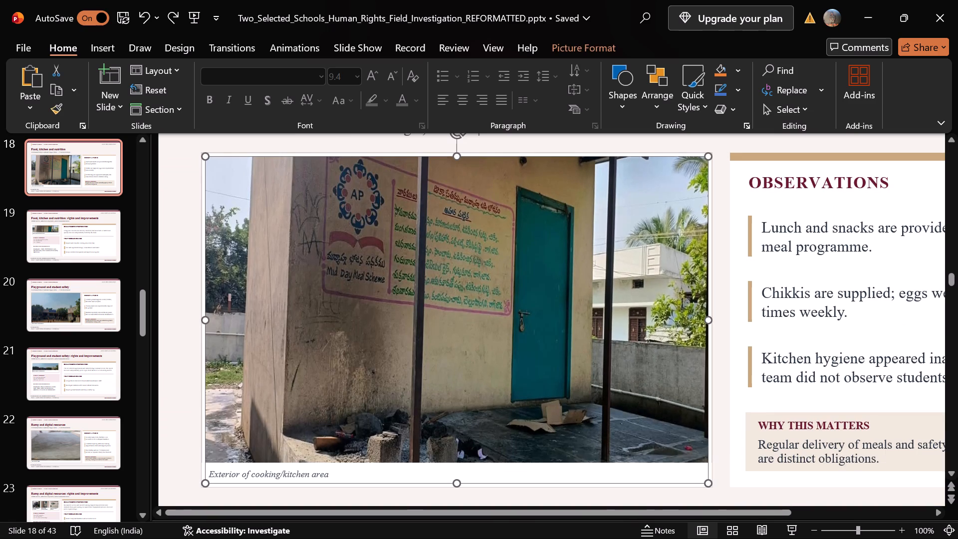
scroll(278, 238, "down", 1, "ctrl")
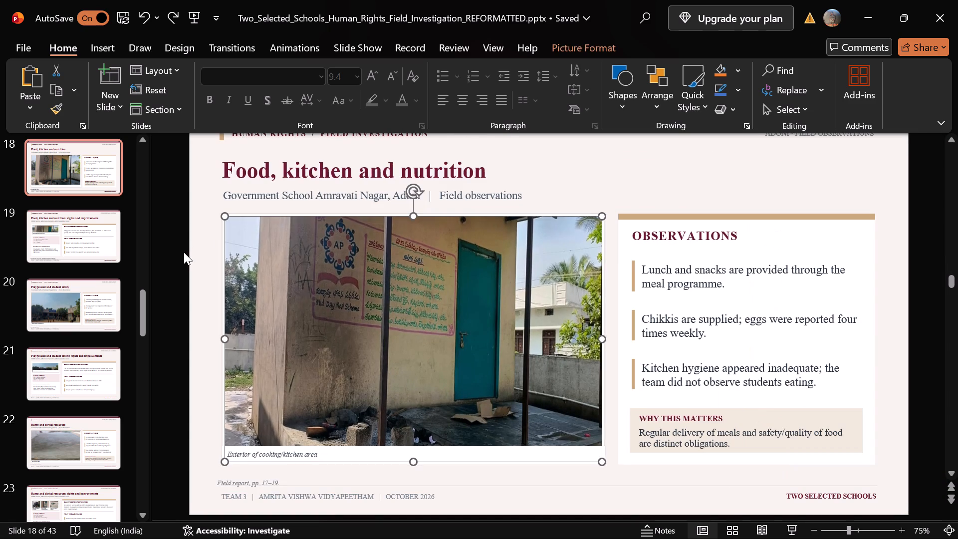
left_click(175, 256)
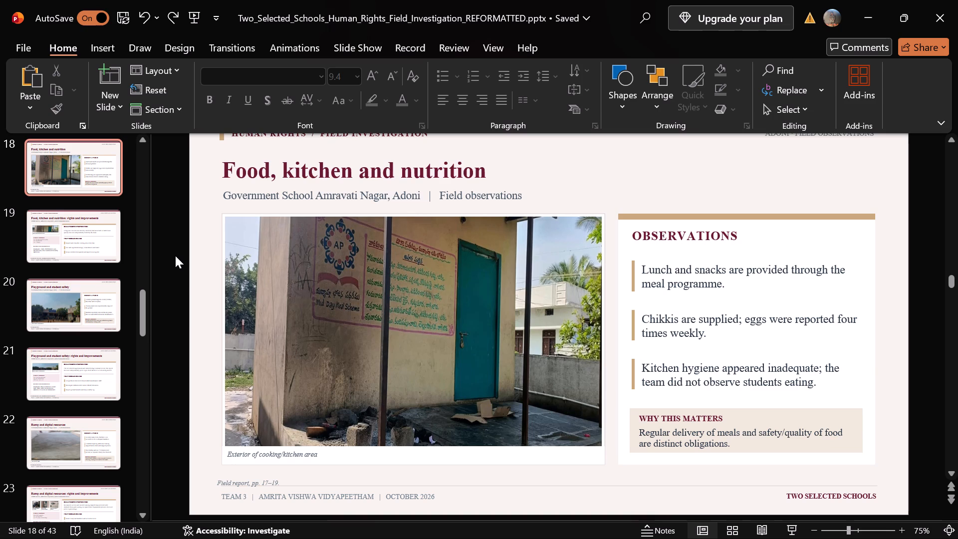
Go back from the food and kitchen slides through the bathroom slides to slide 12, checking photos and layout.
key("Down")
key("Up")
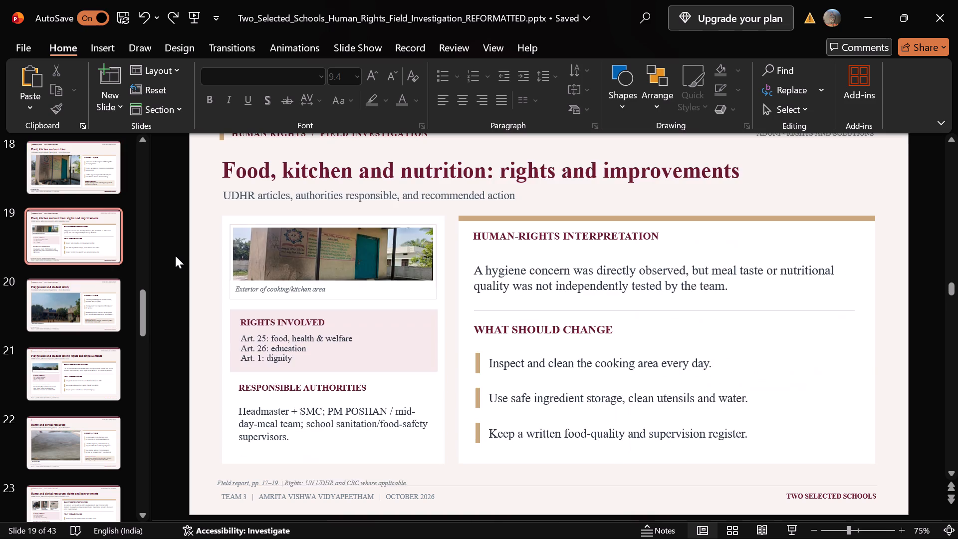
key("Up")
key("Up")
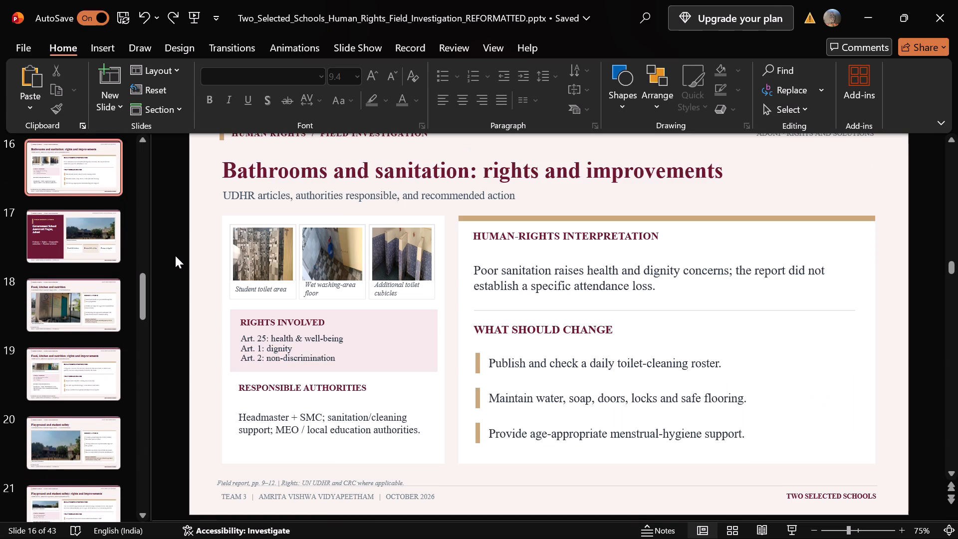
key("Down")
scroll(175, 256, "down", 1, "ctrl")
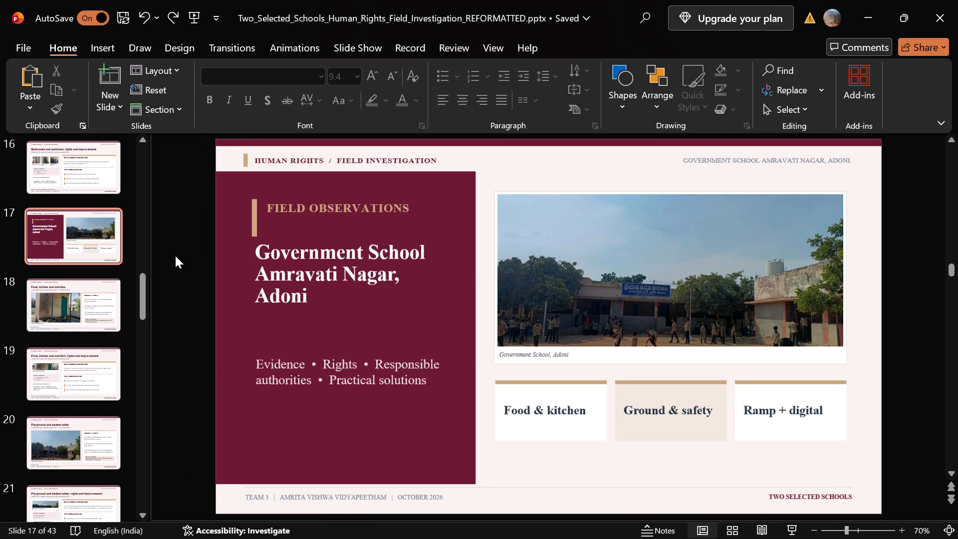
key("Up")
key("Up")
key("Up")
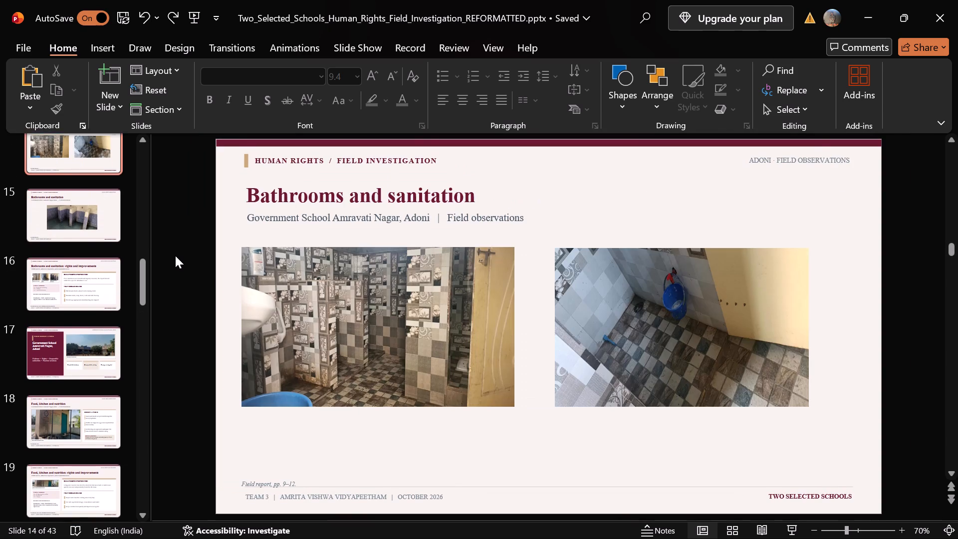
key("Up")
key("Up")
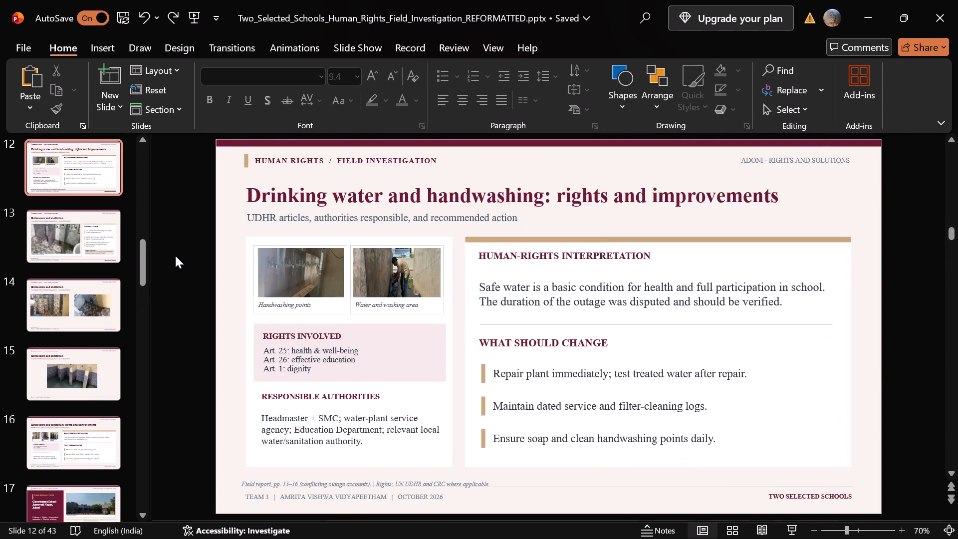
Review the drinking water and classroom slides from 11 back to 6, inspecting the purification unit photo on slide 10.
key("Up")
key("Up")
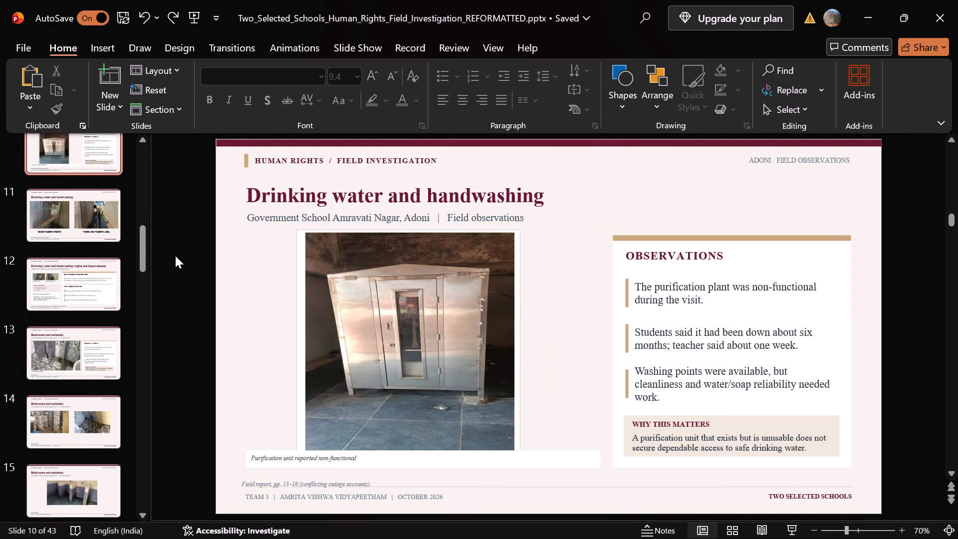
left_click(358, 355)
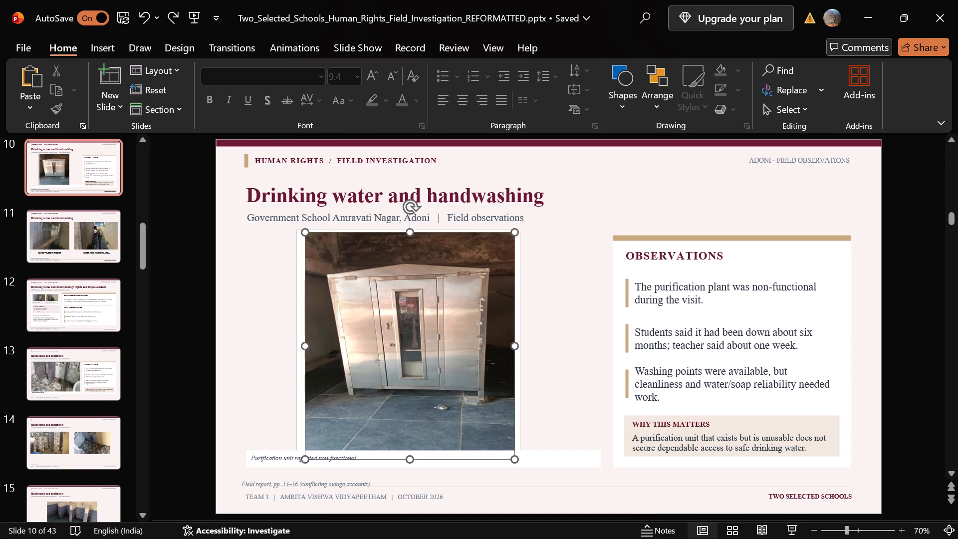
left_click(182, 275)
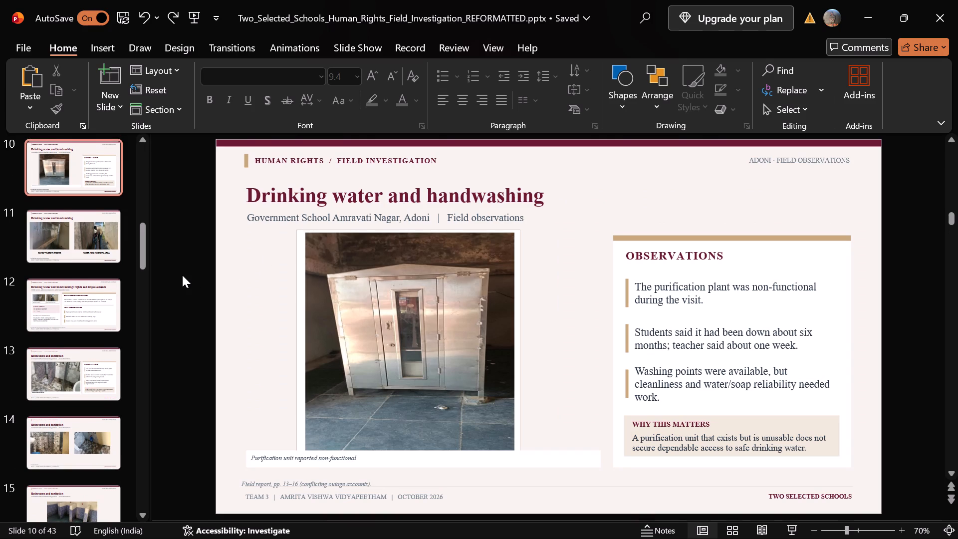
key("Up")
key("Down")
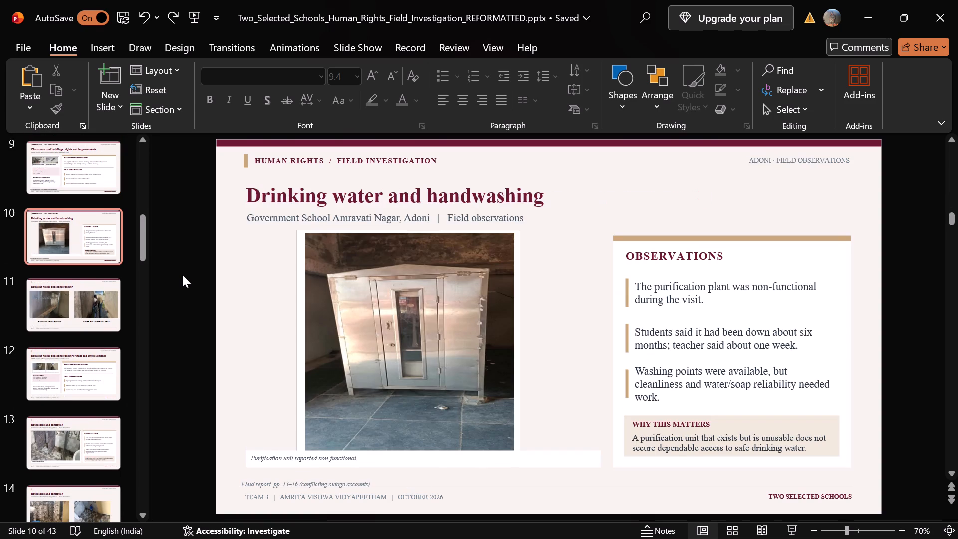
key("Up")
key("Up")
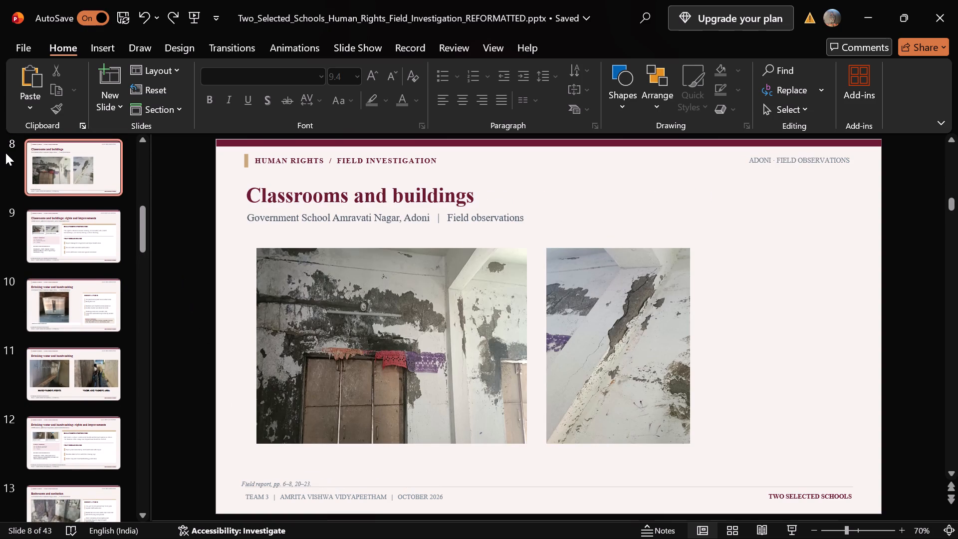
key("Up")
key("Up")
key("Down")
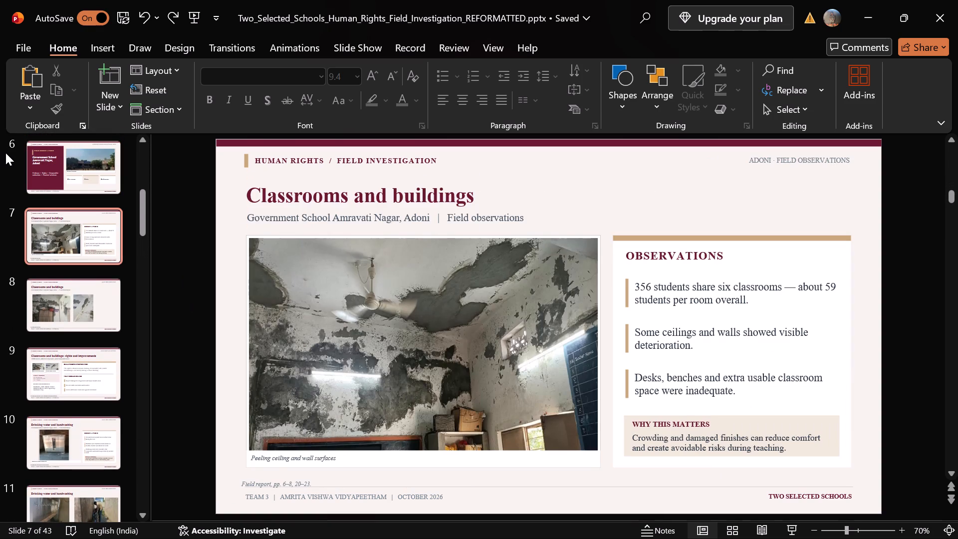
Shorten the slide 6 footer to TEAM 3 by deleting the university name, the date and the separators.
left_click(41, 171)
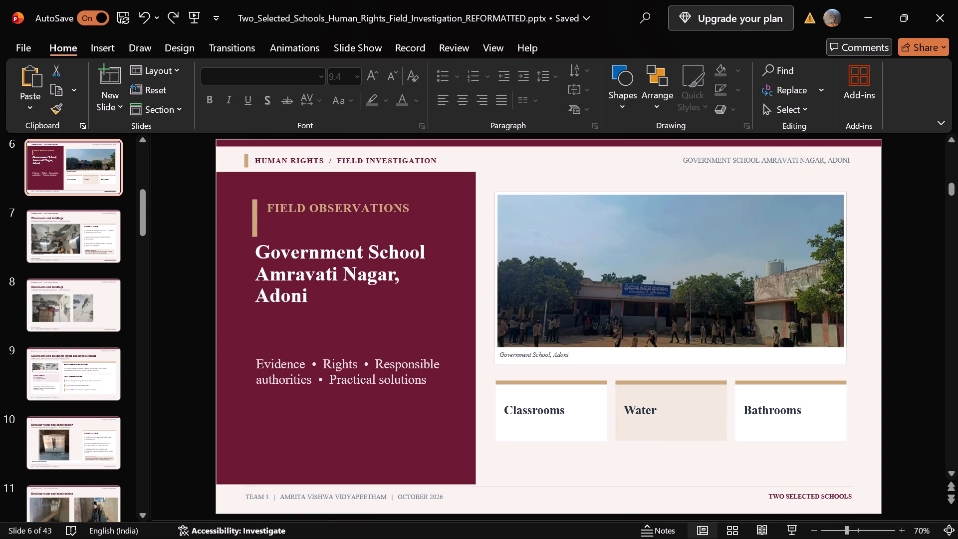
left_click(338, 496)
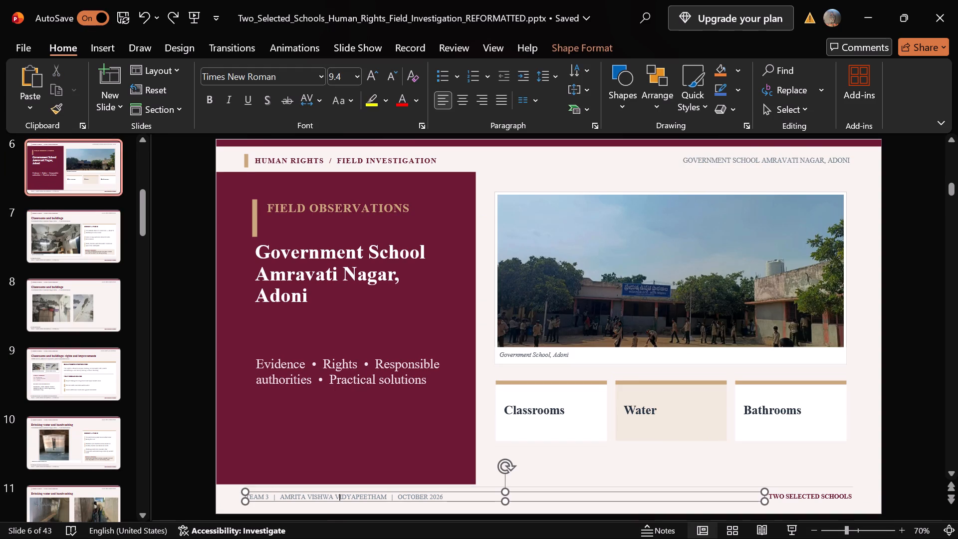
key("End")
key("BackSpace")
key("BackSpace")
key("BackSpace")
key("BackSpace")
key("BackSpace")
key("BackSpace")
key("BackSpace")
key("BackSpace")
key("BackSpace")
key("BackSpace")
key("BackSpace")
key("BackSpace")
key("BackSpace")
key("BackSpace")
key("BackSpace")
key("BackSpace")
key("BackSpace")
key("BackSpace")
key("BackSpace")
key("BackSpace")
key("BackSpace")
key("BackSpace")
key("BackSpace")
key("BackSpace")
key("BackSpace")
key("BackSpace")
key("BackSpace")
key("BackSpace")
key("BackSpace")
key("BackSpace")
key("BackSpace")
key("BackSpace")
key("BackSpace")
key("BackSpace")
key("BackSpace")
key("BackSpace")
key("BackSpace")
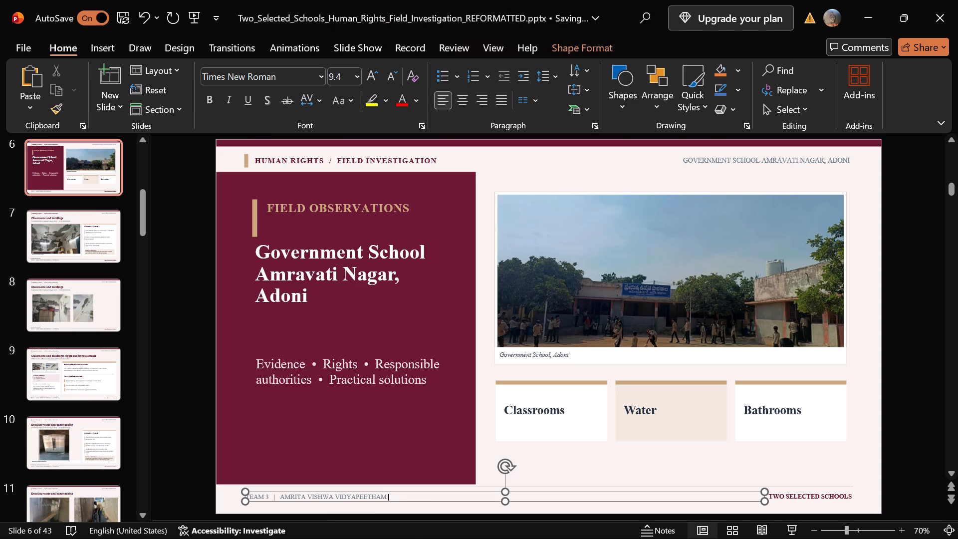
key("BackSpace")
key("BackSpace")
key("BackSpace")
key("BackSpace")
key("BackSpace")
key("BackSpace")
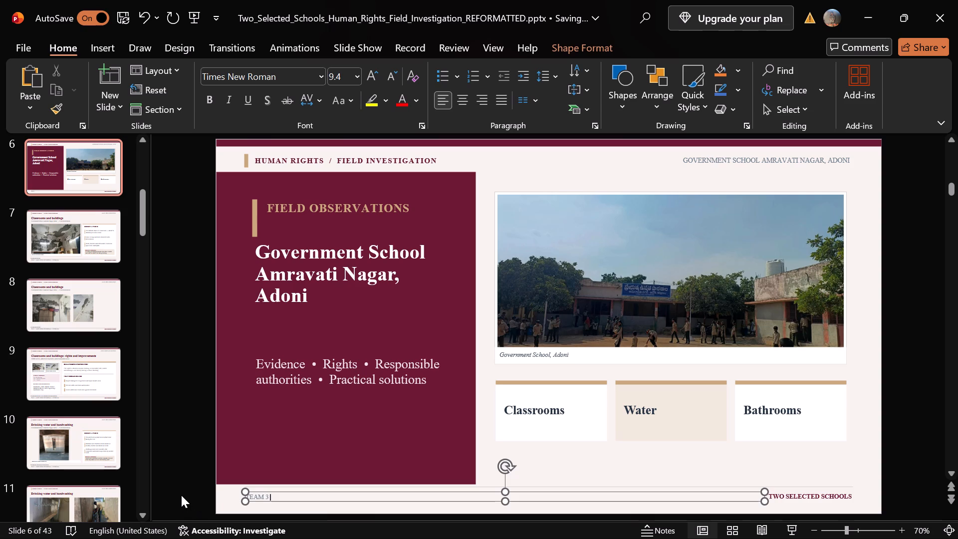
left_click(182, 495)
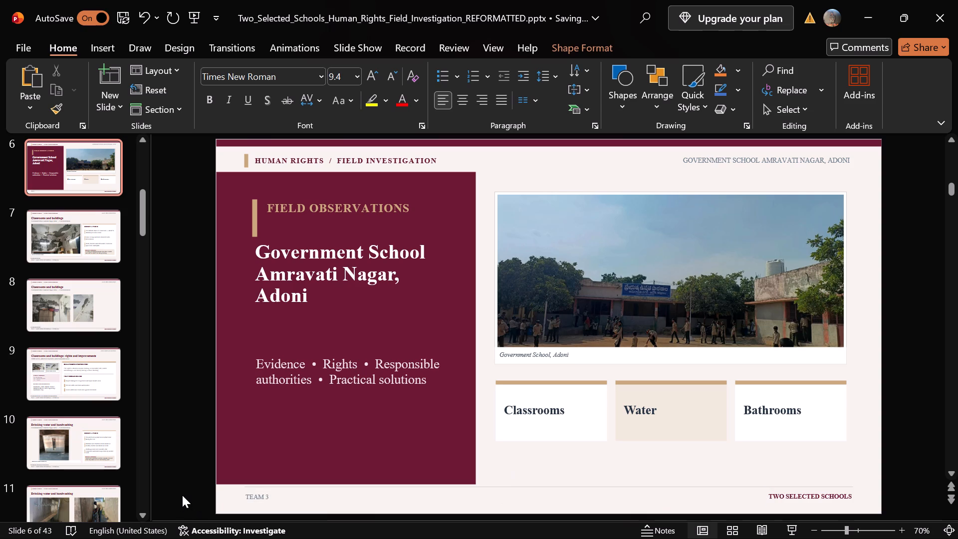
Delete the field report source note above the footer on slide 7, Classrooms and buildings.
key("Down")
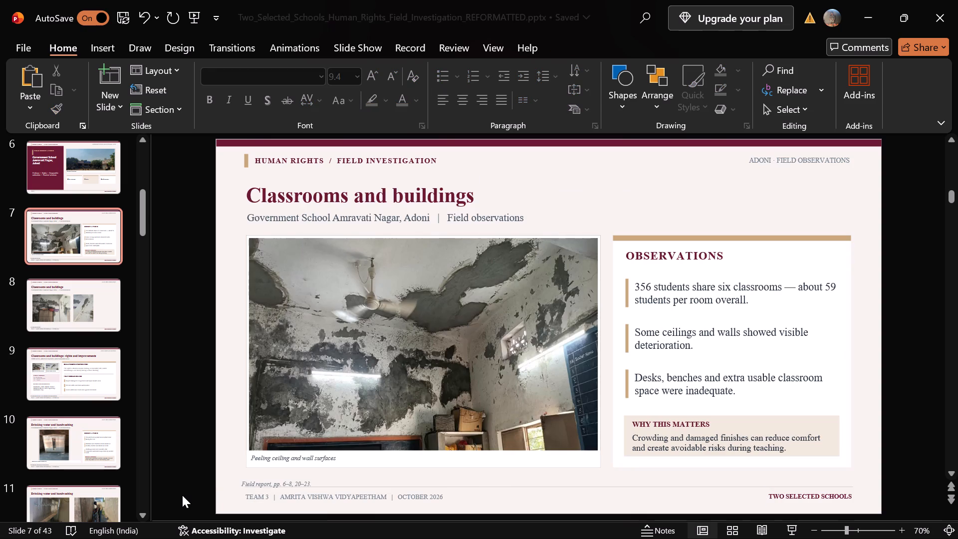
left_click(312, 481)
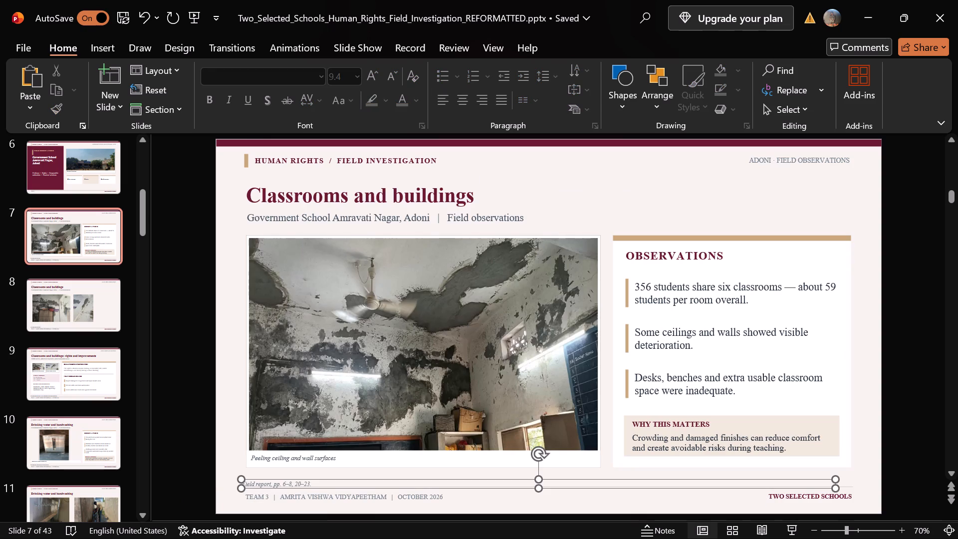
left_click(311, 482)
left_click(300, 482)
key("End")
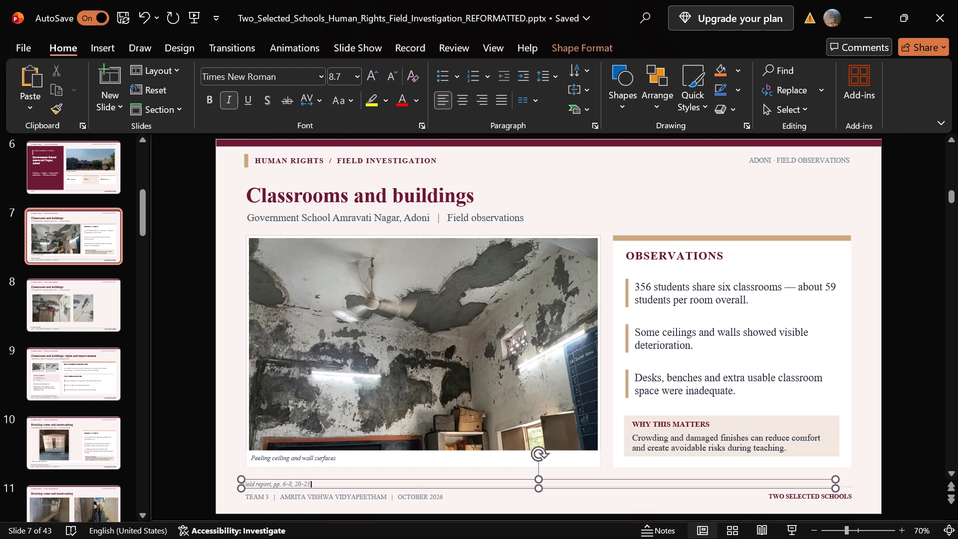
key("End")
key("shift+Home")
key("BackSpace")
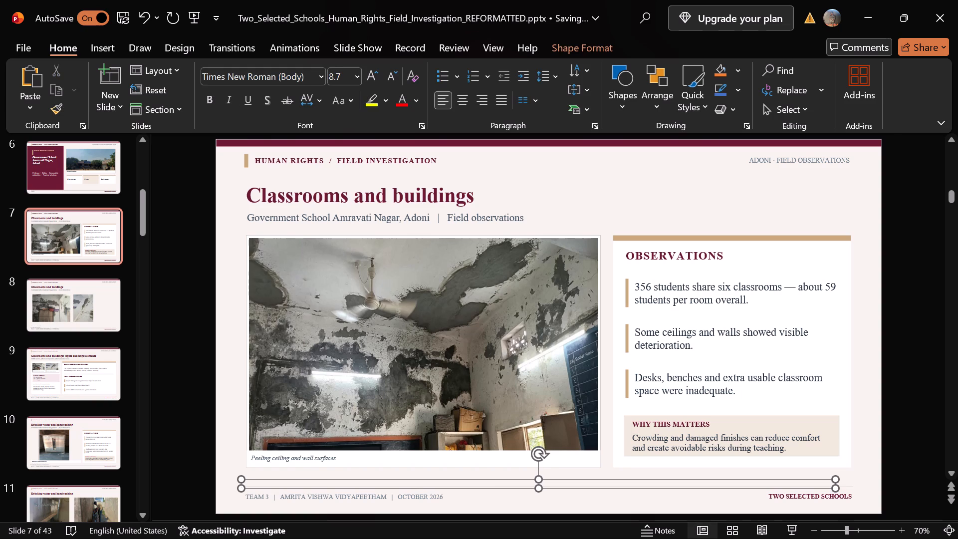
Shorten the slide 7 footer to TEAM 3 by deleting the university name, the date and the separators.
left_click(302, 497)
key("Left")
key("Left")
key("Left")
key("Left")
key("Left")
key("Left")
key("Left")
key("Left")
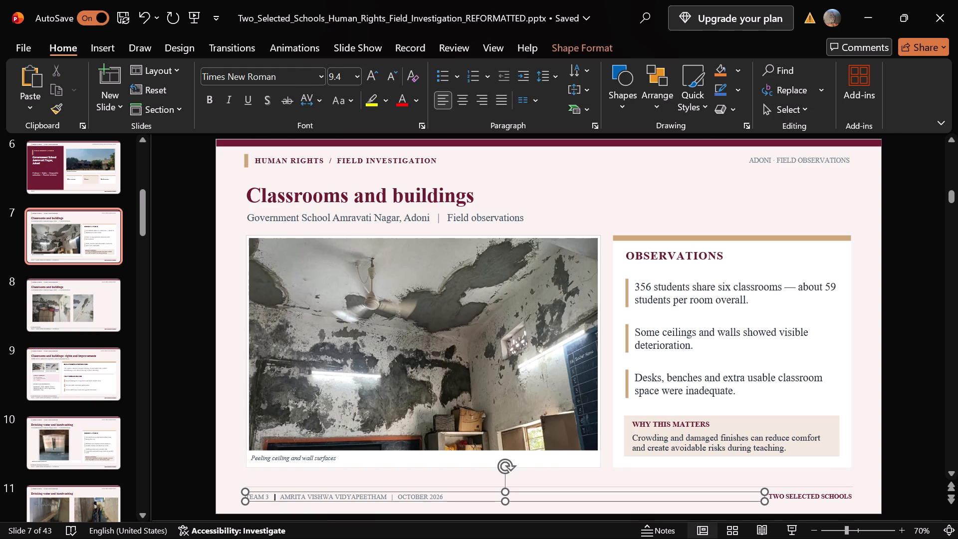
key("Left")
key("Left")
key("Left")
key("Left")
key("shift+End")
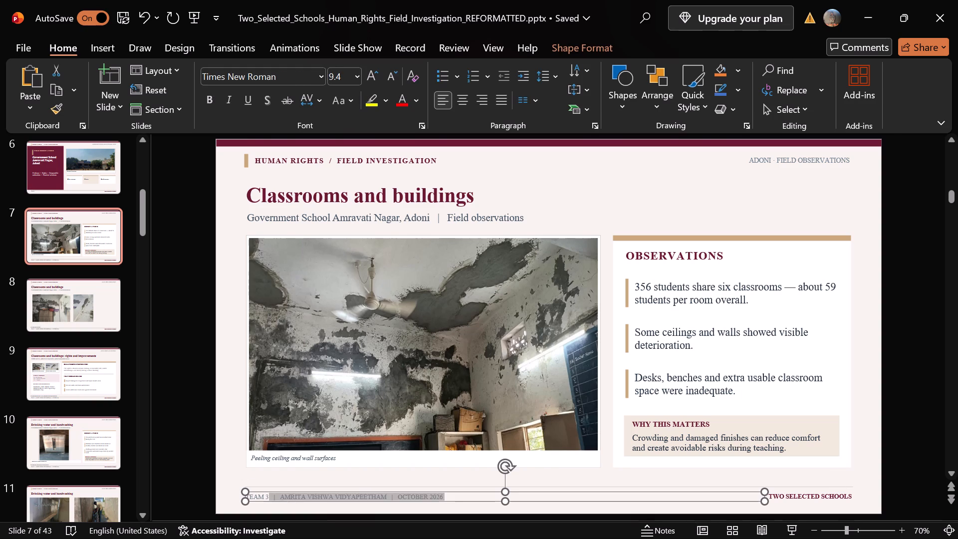
key("BackSpace")
left_click(189, 412)
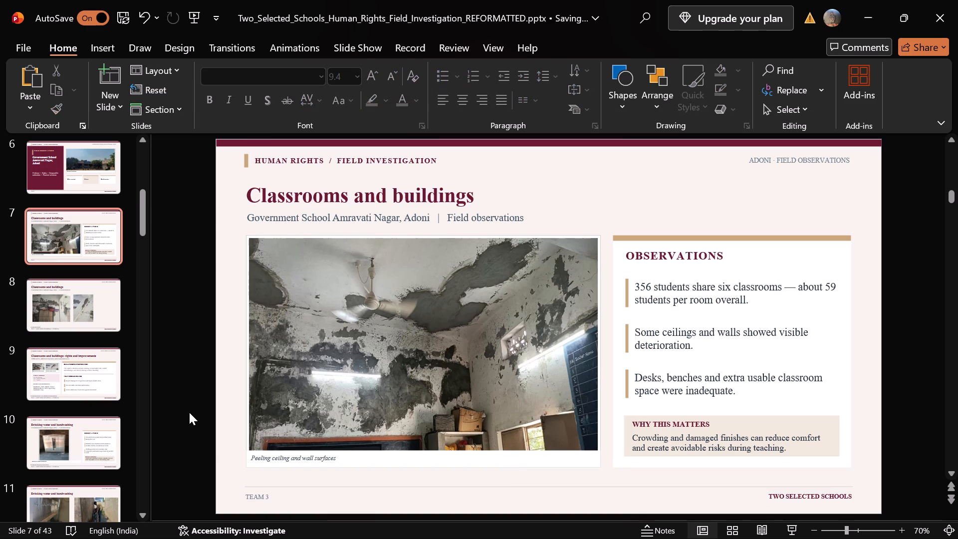
Delete the field report source note above the footer on slide 8, the two-photo Classrooms and buildings slide.
key("Down")
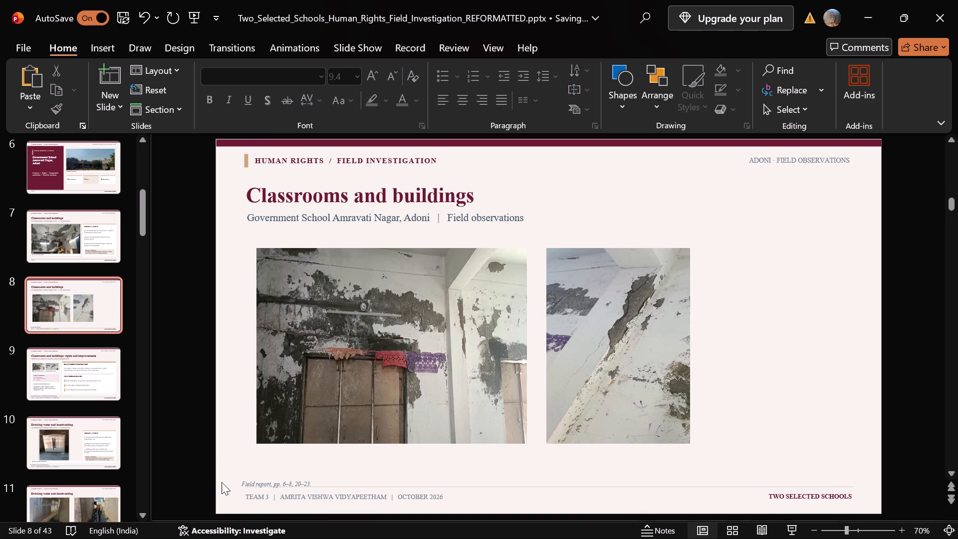
left_click(248, 482)
key("Home")
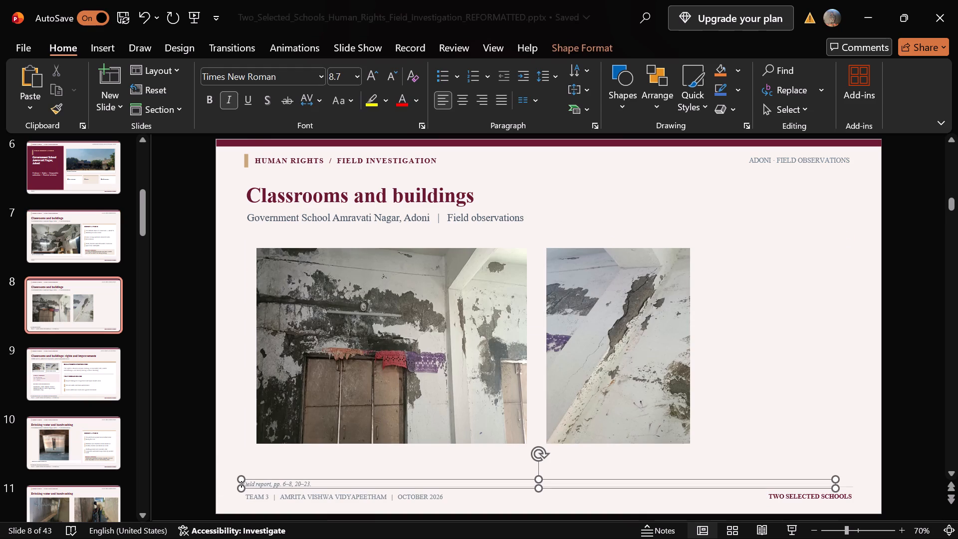
key("shift+End")
key("BackSpace")
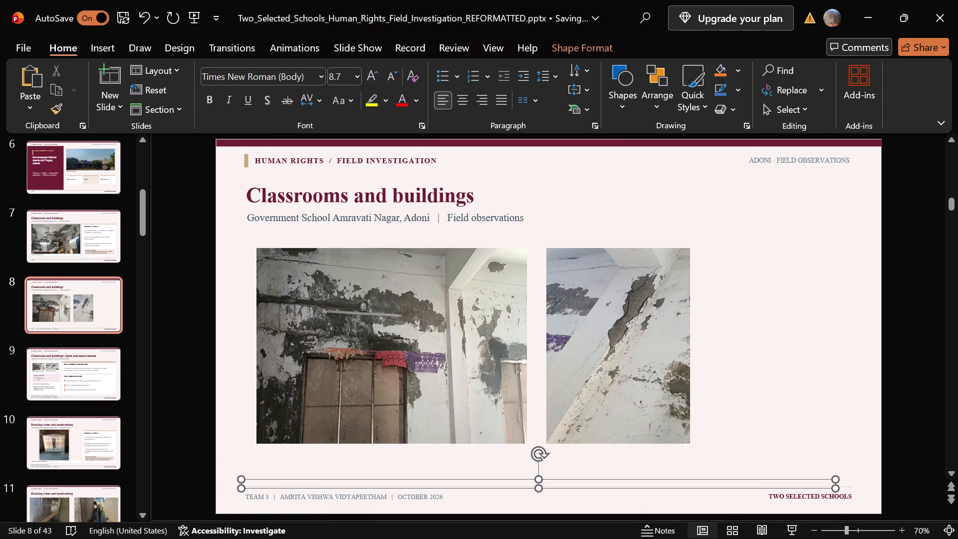
Shorten the slide 8 footer to TEAM 3 by deleting everything after the team name.
left_click(267, 498)
key("Right")
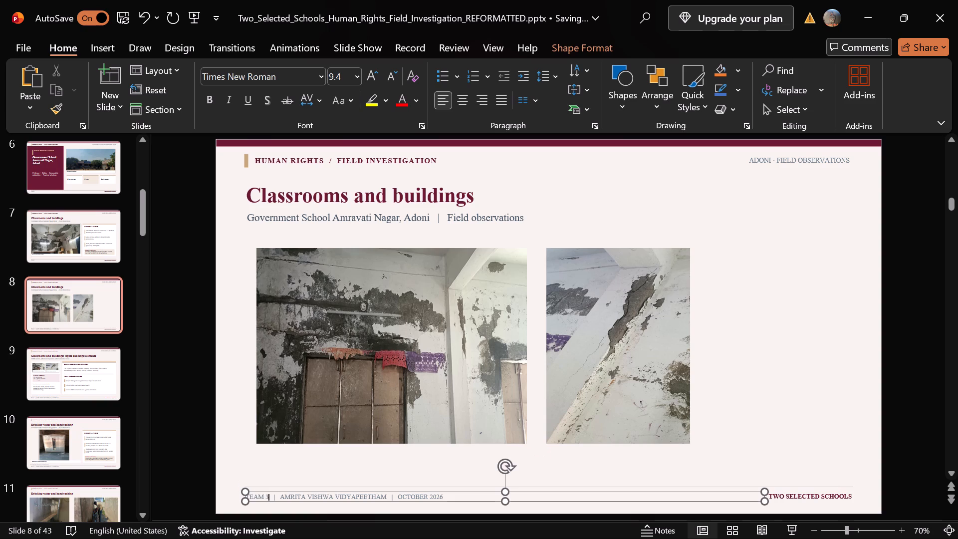
key("shift+End")
key("BackSpace")
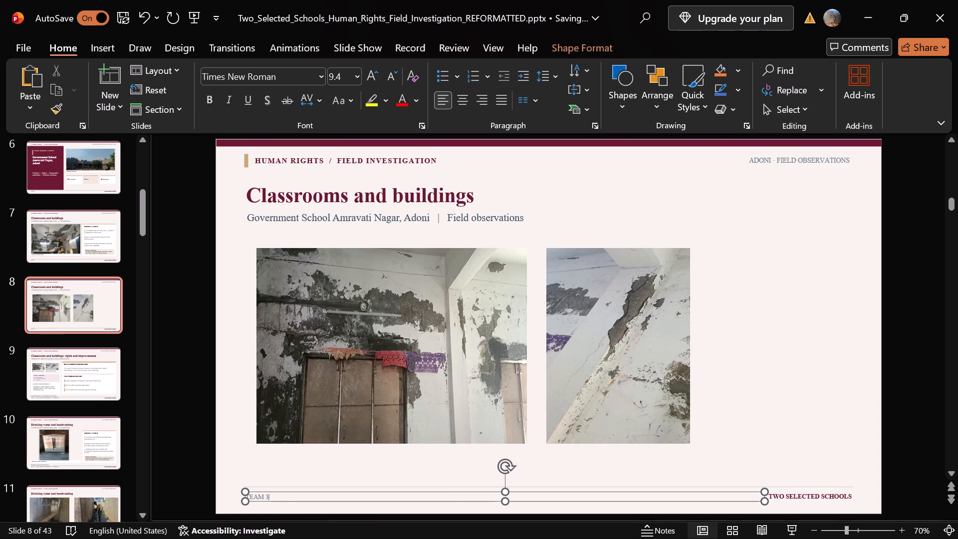
left_click(167, 427)
Delete the field report and rights source note above the footer on slide 9, the classrooms rights and improvements slide.
key("Down")
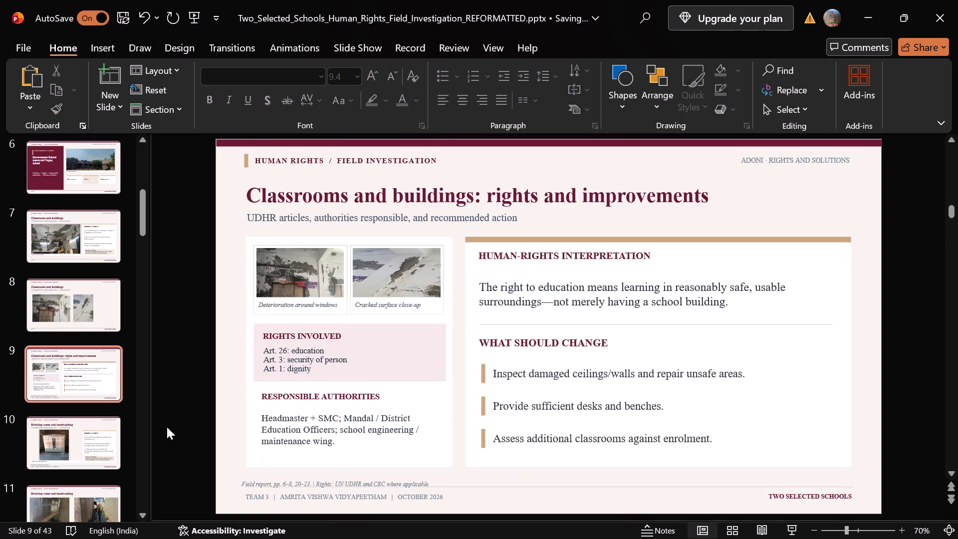
left_click(247, 485)
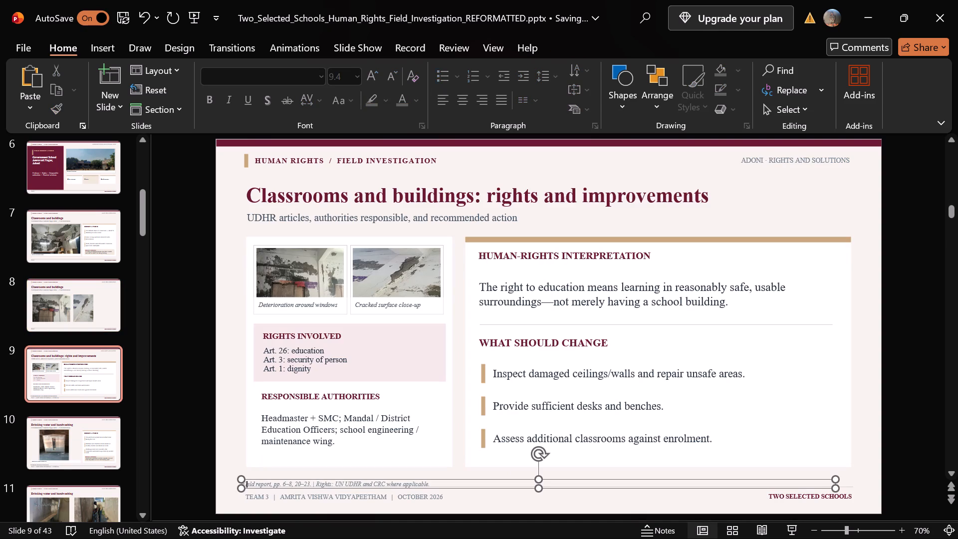
key("Home")
key("shift+End")
key("BackSpace")
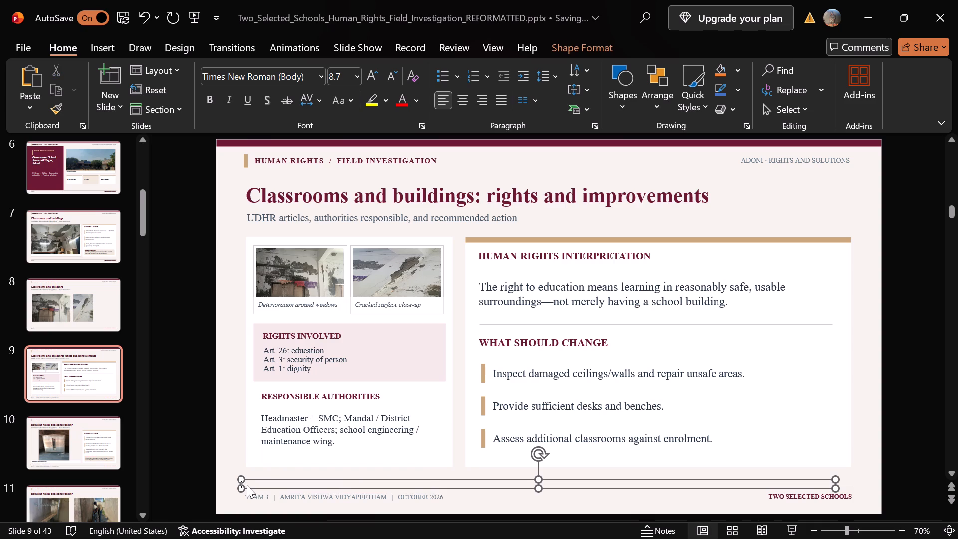
key("ctrl+z")
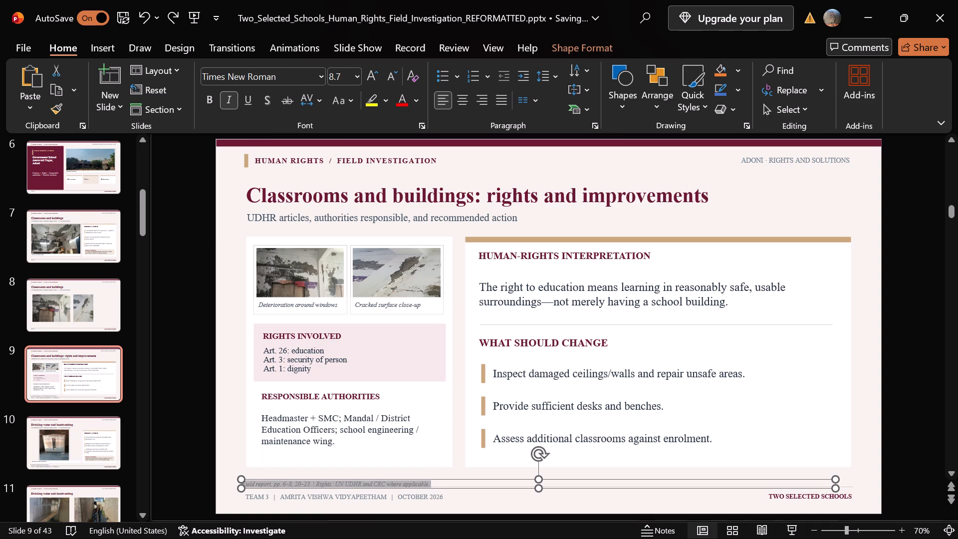
key("BackSpace")
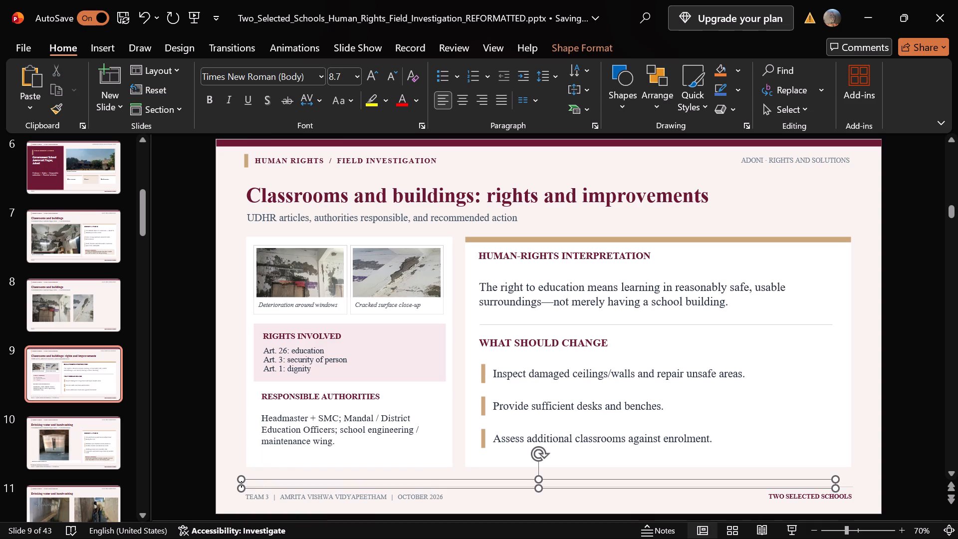
Shorten the slide 9 footer to TEAM 3 by deleting the university name, the date and the separators.
left_click(266, 497)
key("Right")
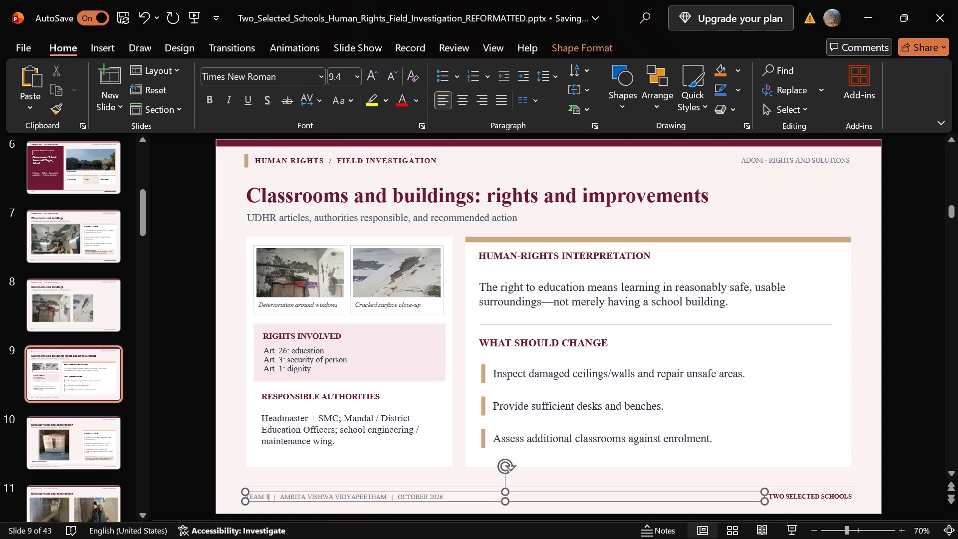
key("shift+End")
key("BackSpace")
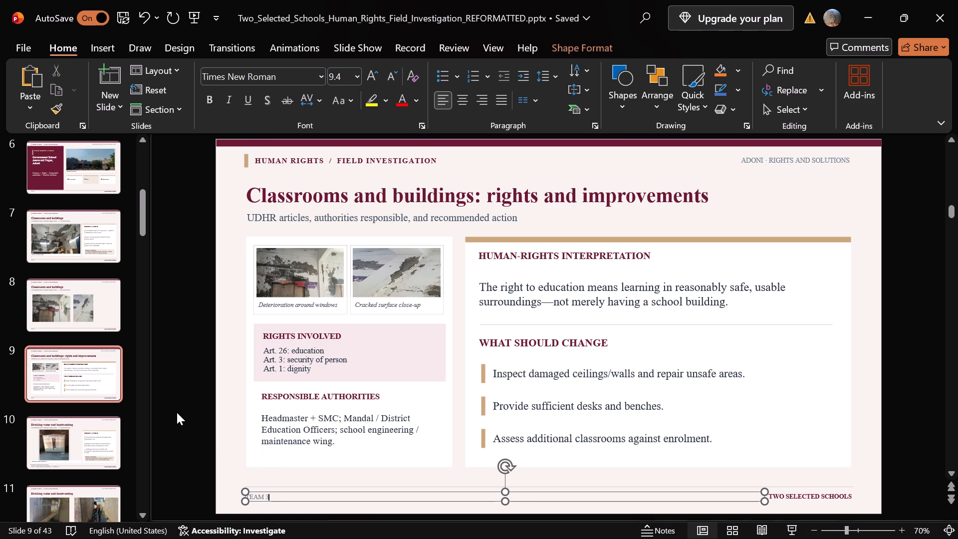
left_click(177, 412)
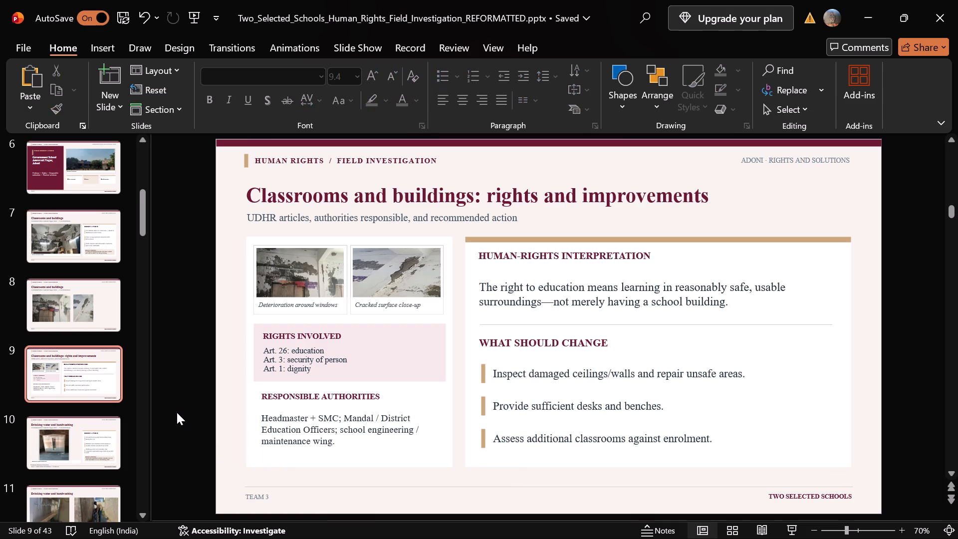
Review slides 10 to 20, from drinking water through bathrooms and kitchen to playground, checking photos, source notes and footers.
key("Down")
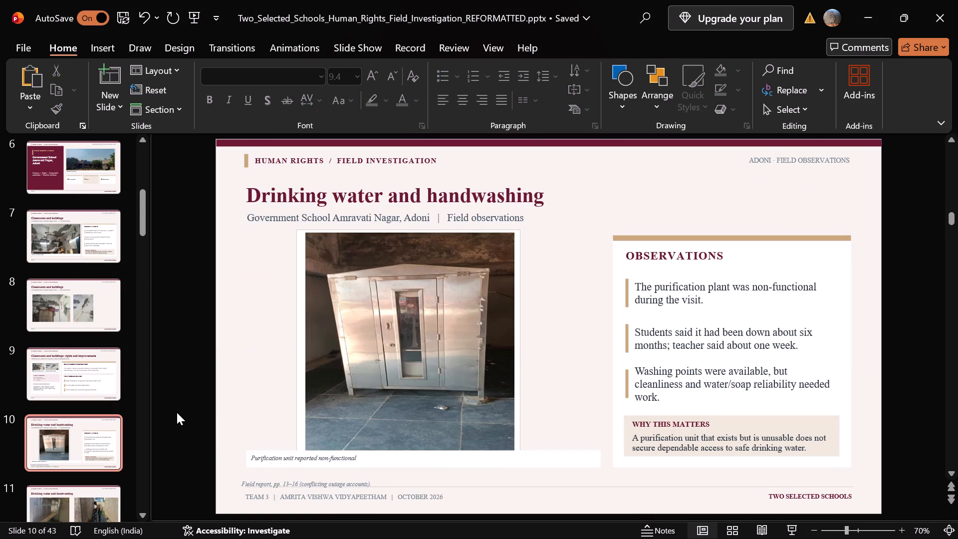
key("Down")
key("Down")
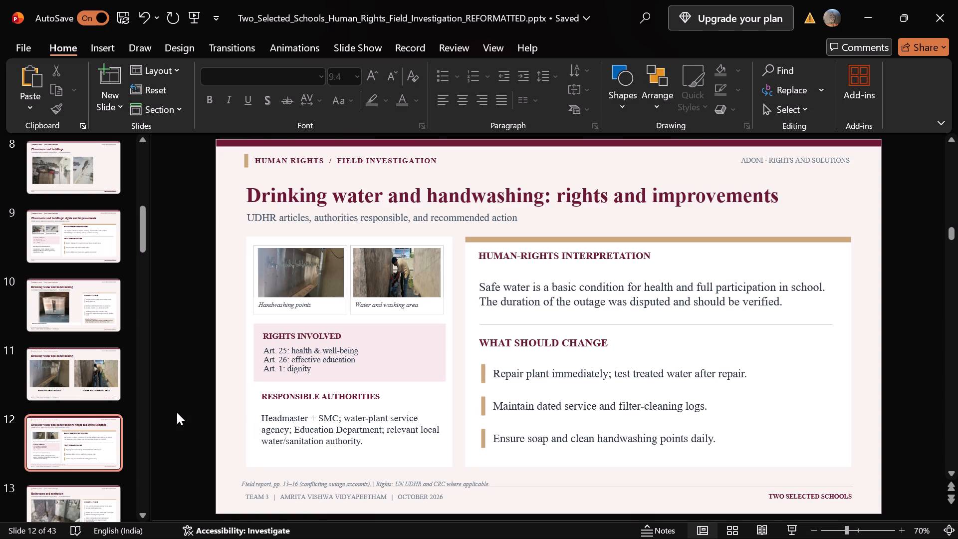
key("Down")
key("Down")
key("Down")
key("Down")
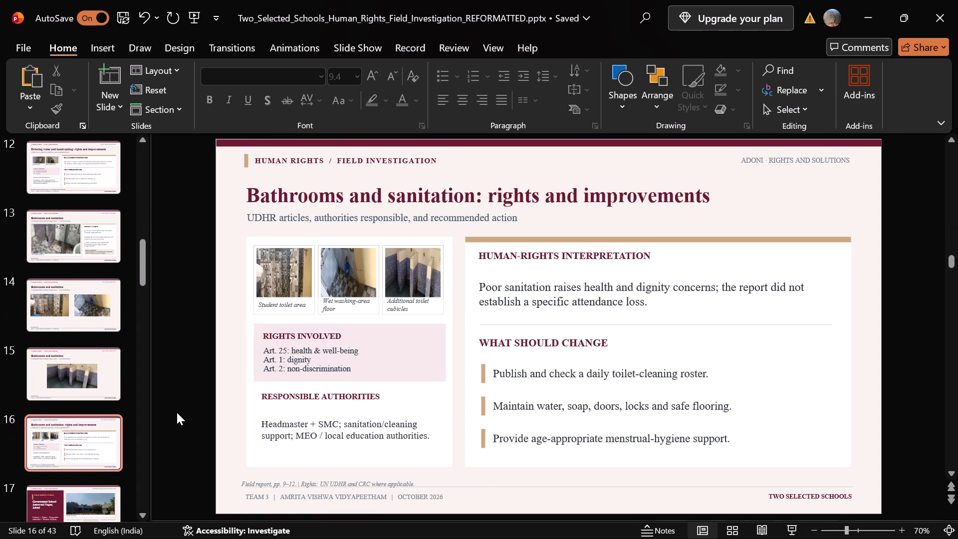
key("Down")
key("Down")
key("Up")
key("Up")
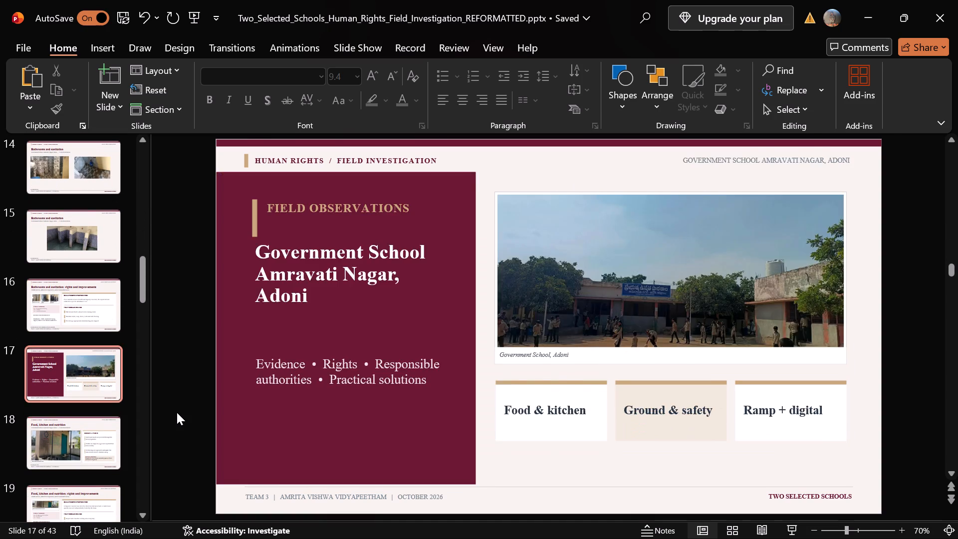
key("Down")
key("Down")
key("Down")
key("Down")
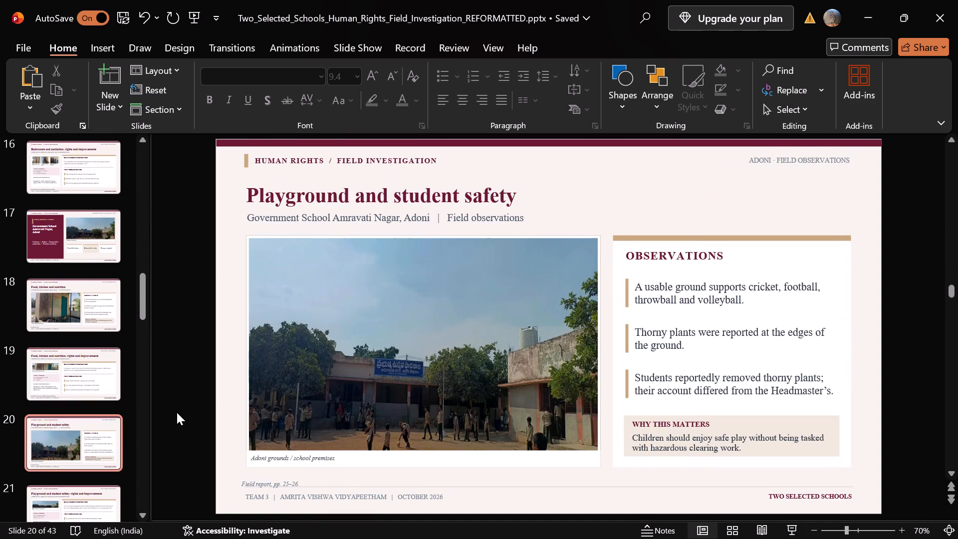
Compare the kitchen, playground and ramp slides between 18 and 22, inspecting the access ramp photo on slide 22.
key("Down")
key("Up")
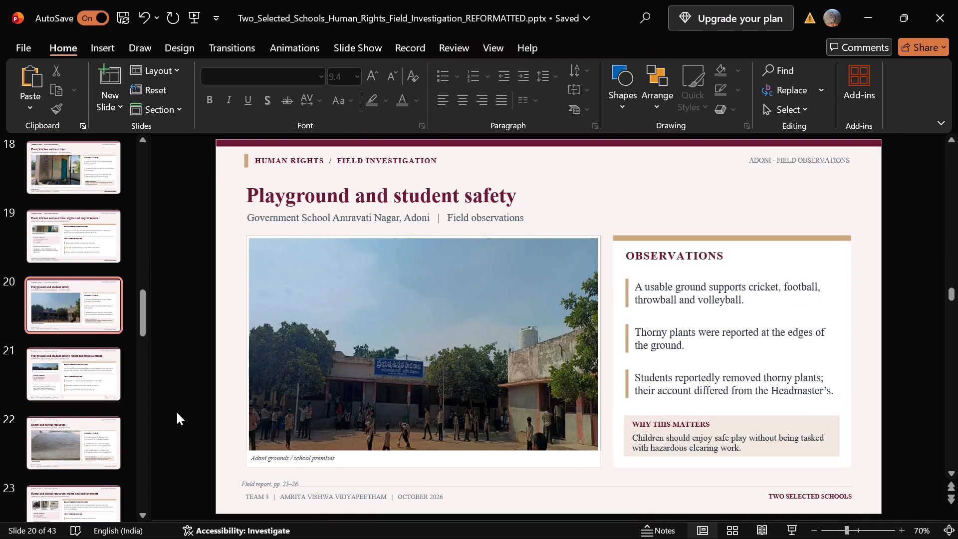
key("Up")
key("Down")
key("Up")
key("Up")
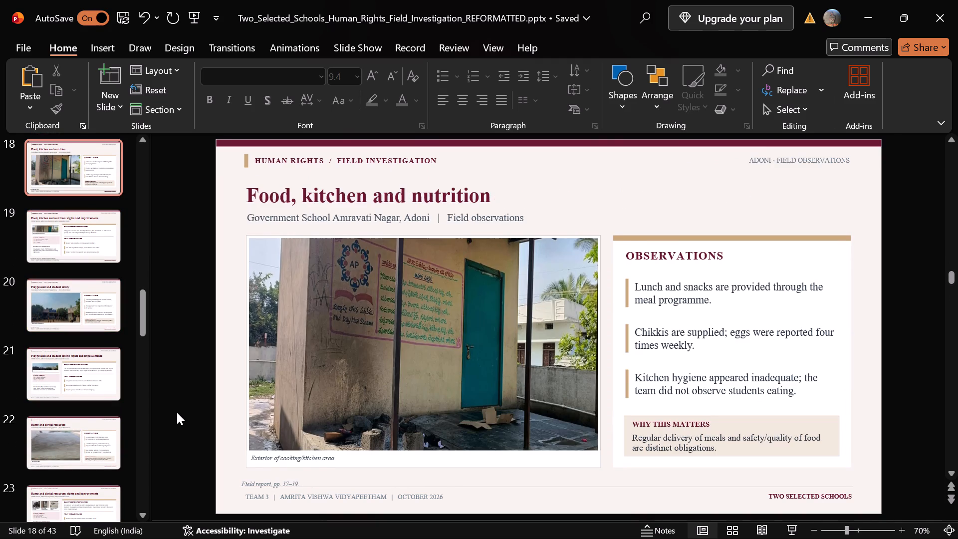
key("Down")
key("Down")
key("Down")
key("Up")
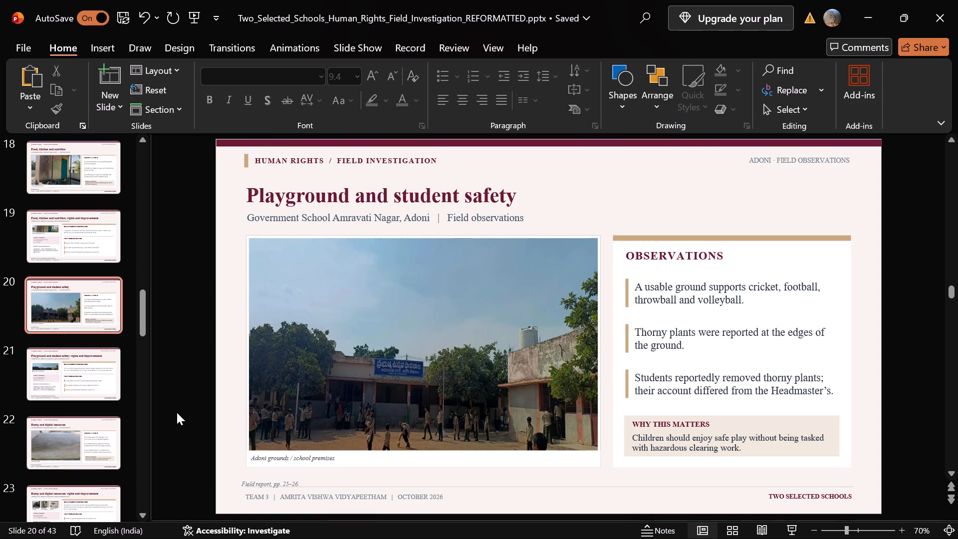
key("Down")
key("Down")
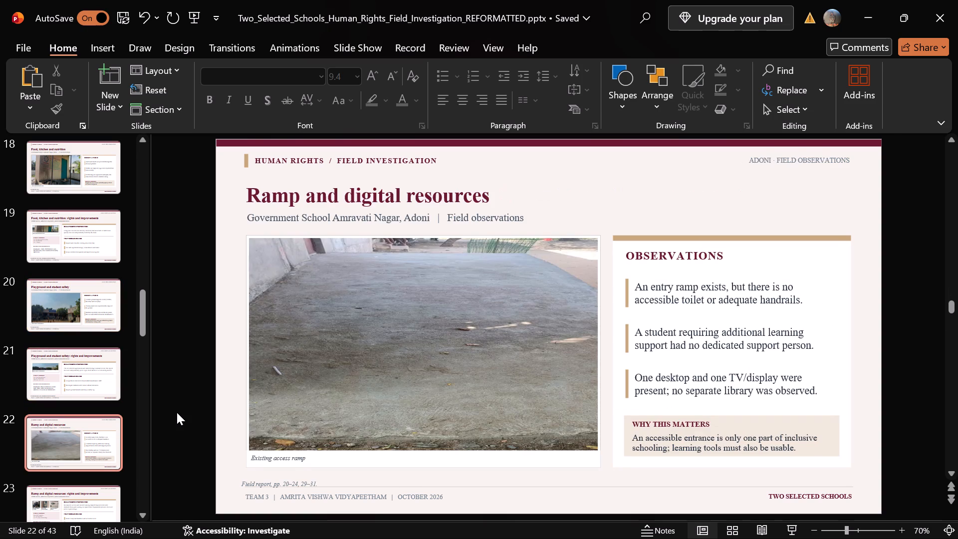
left_click(281, 381)
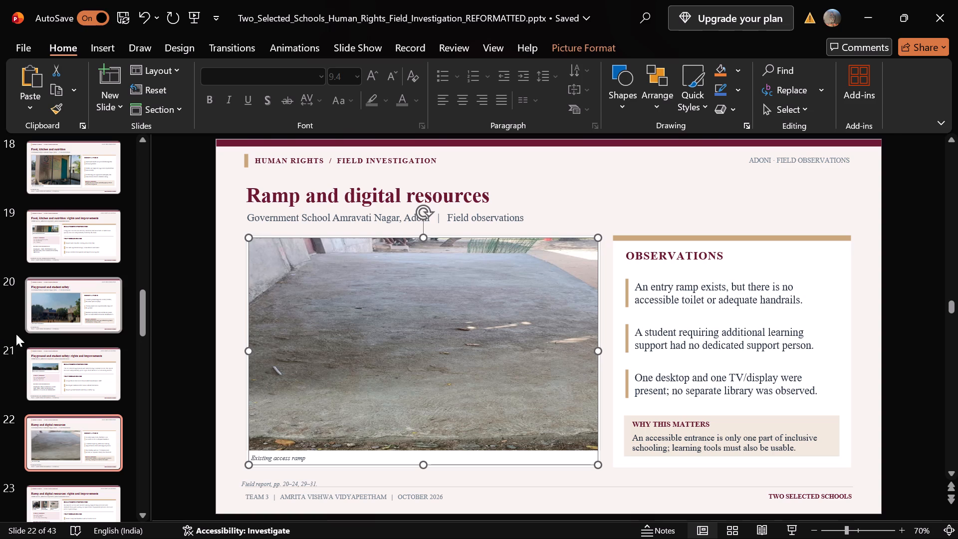
left_click(165, 343)
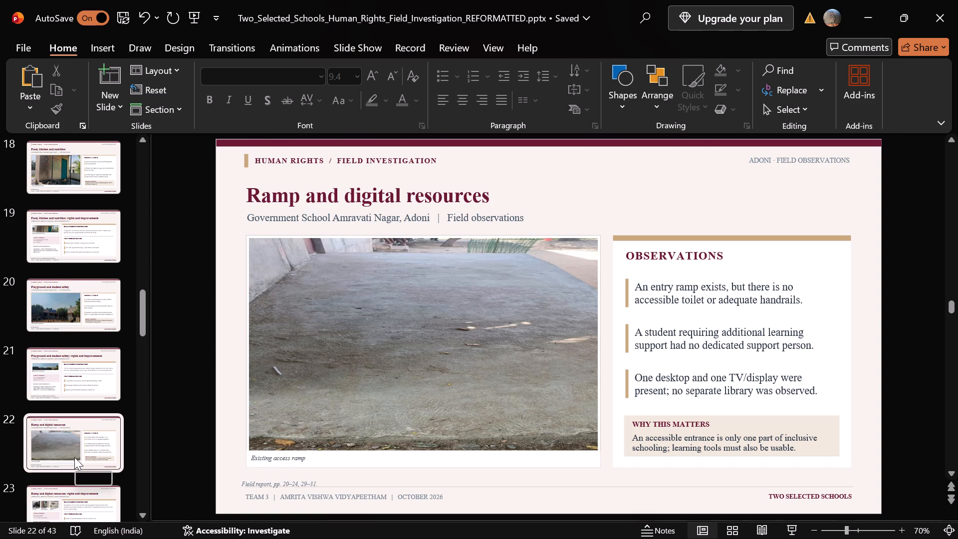
Go back to slide 16, the bathrooms and sanitation rights and improvements slide.
scroll(74, 457, "up", 3)
left_click(78, 279)
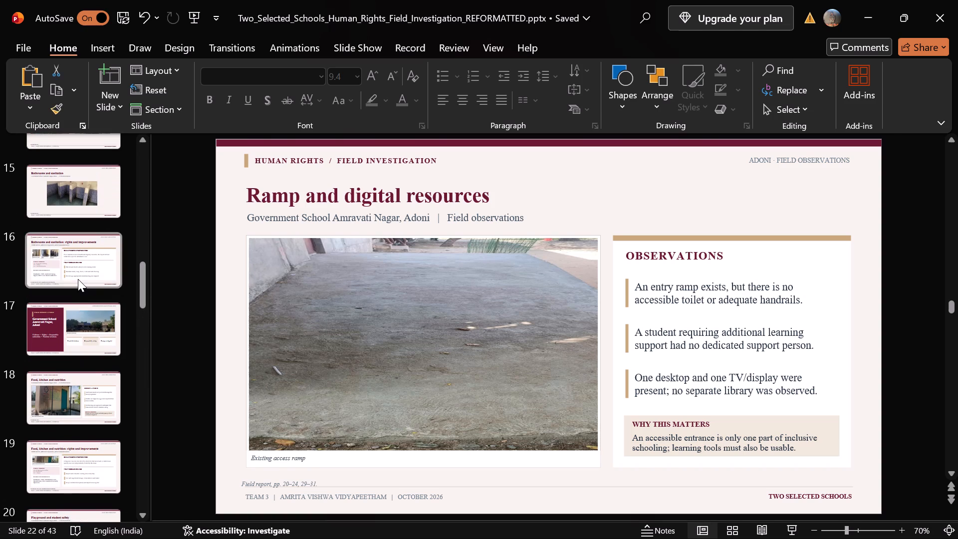
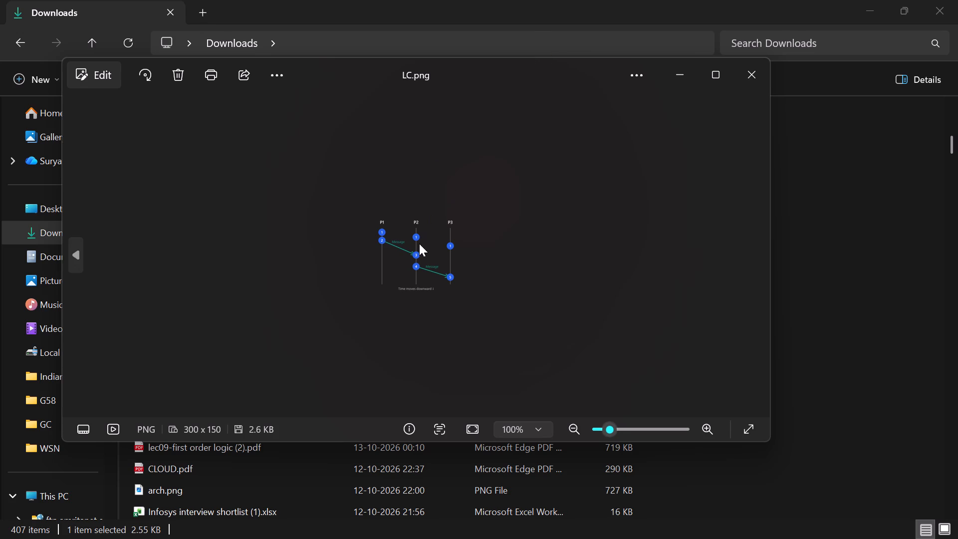
Enlarge LC.png to check its process message diagram, close the image, and delete the file from the Downloads folder.
scroll(419, 244, "up", 13, "ctrl")
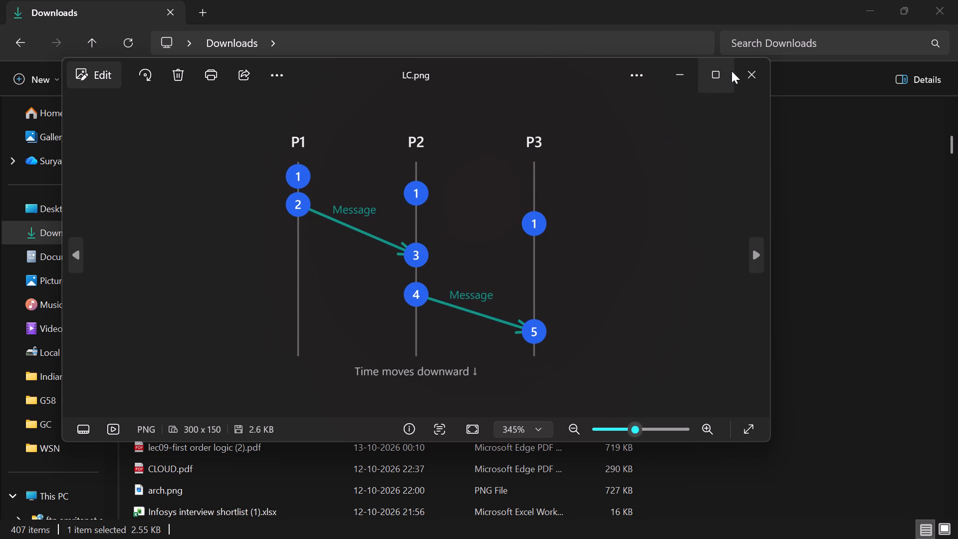
left_click(738, 73)
key("Delete")
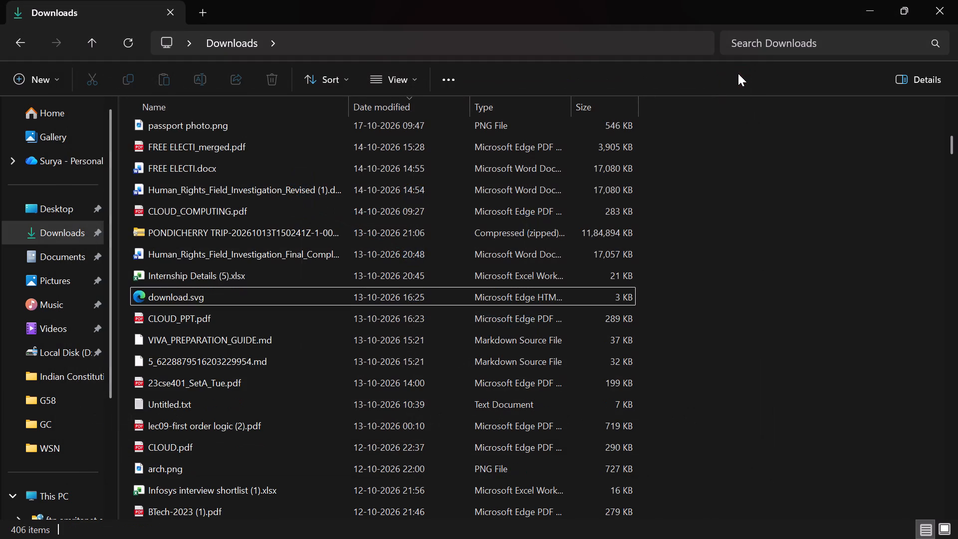
Delete the Markdown files 5_6228879516203229954.md and VIVA_PREPARATION_GUIDE.md from Downloads.
key("Down")
key("Up")
key("Down")
key("Down")
key("Down")
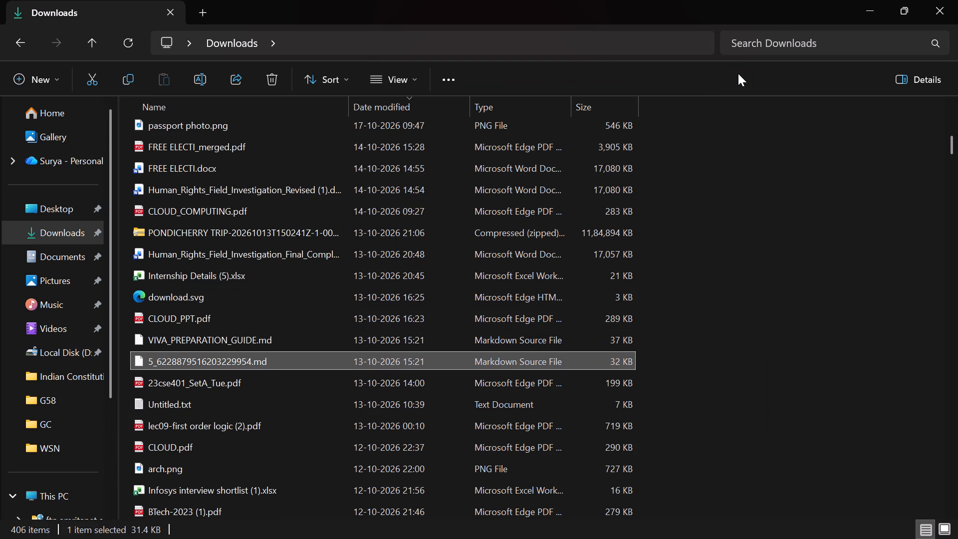
key("Delete")
key("Up")
key("Delete")
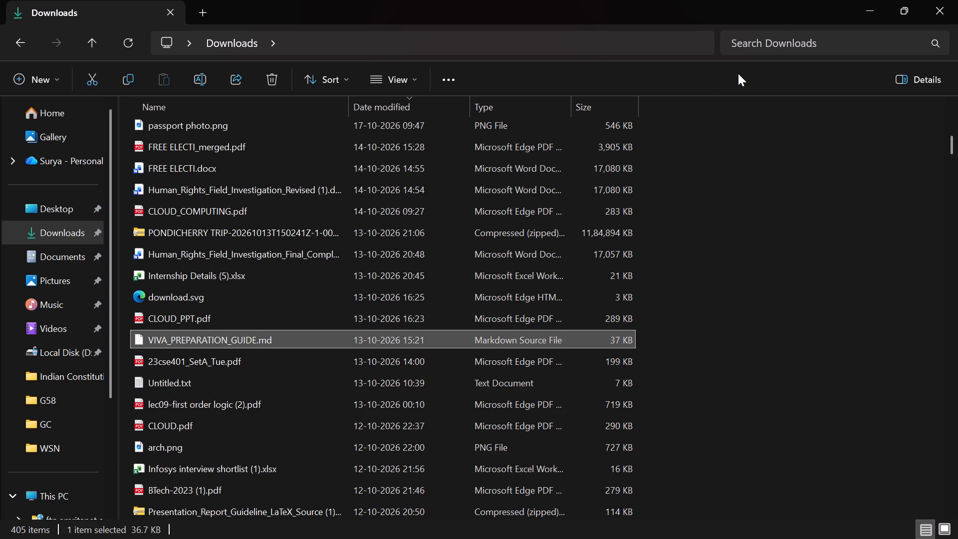
Delete the installer swipl-10.0.2-1.x64.exe from Downloads.
key("Down")
key("Down")
key("Down")
key("Down")
key("Down")
key("Down")
key("Down")
key("Down")
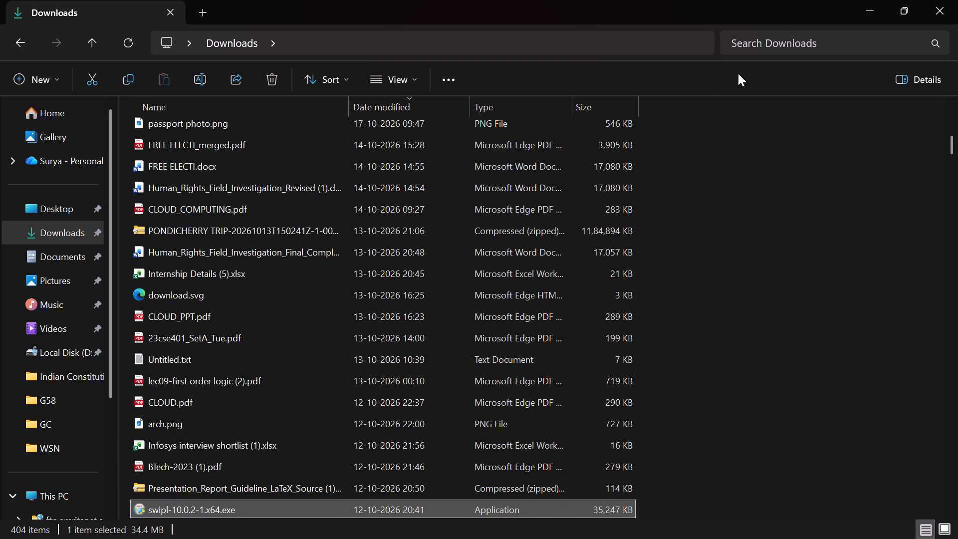
key("Delete")
Look through the older files and folders in Downloads, down to the Food Images folder, for more unneeded items.
key("Down")
key("Down")
key("Down")
key("Down")
key("Down")
key("Down")
key("Down")
key("Down")
key("Down")
key("Down")
key("Down")
key("Down")
key("Down")
key("Down")
key("Down")
key("Down")
key("Down")
key("Down")
key("Down")
key("Down")
key("Down")
key("Down")
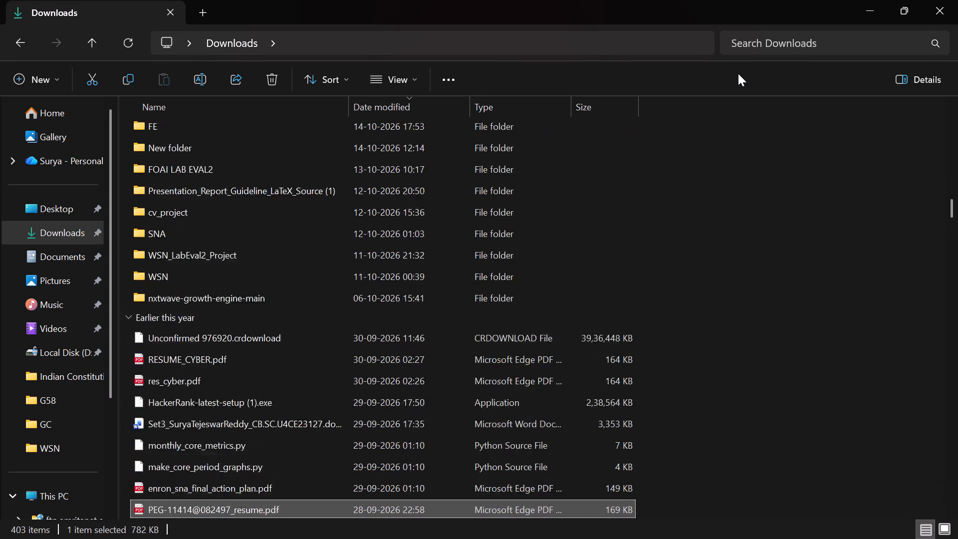
key("Down")
key("Down")
key("Down")
key("Down")
key("Down")
key("Down")
key("Down")
key("Down")
key("Down")
key("Down")
key("Down")
key("Down")
key("Down")
key("Down")
key("Down")
key("Down")
key("Down")
key("Down")
key("Down")
key("Down")
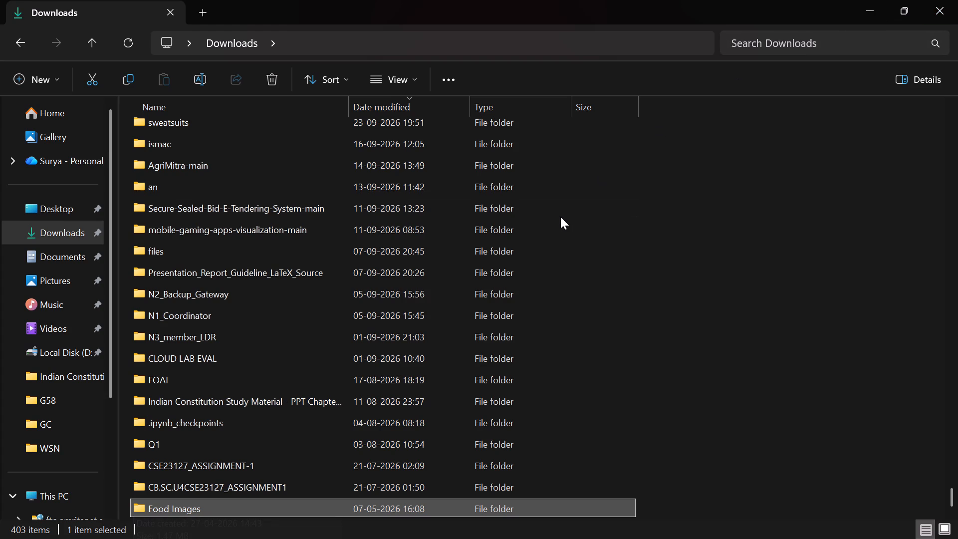
Check what the N2_Backup_Gateway folder contains and return to Downloads.
double_click(385, 287)
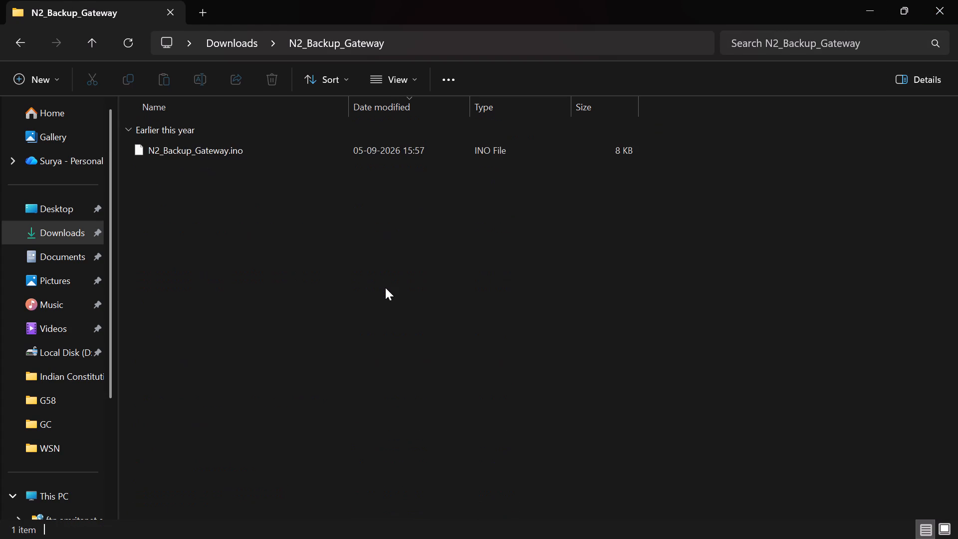
key("BackSpace")
Permanently delete the N2_Backup_Gateway, N1_Coordinator and N3_member_LDR folders from Downloads.
key("shift+Down")
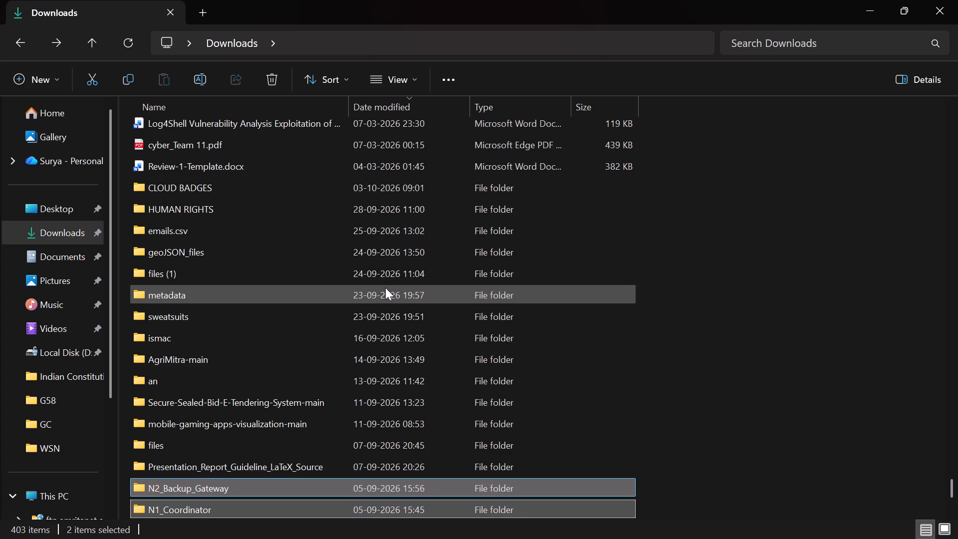
key("Up")
key("Down")
key("Up")
key("Down")
key("Down")
key("Down")
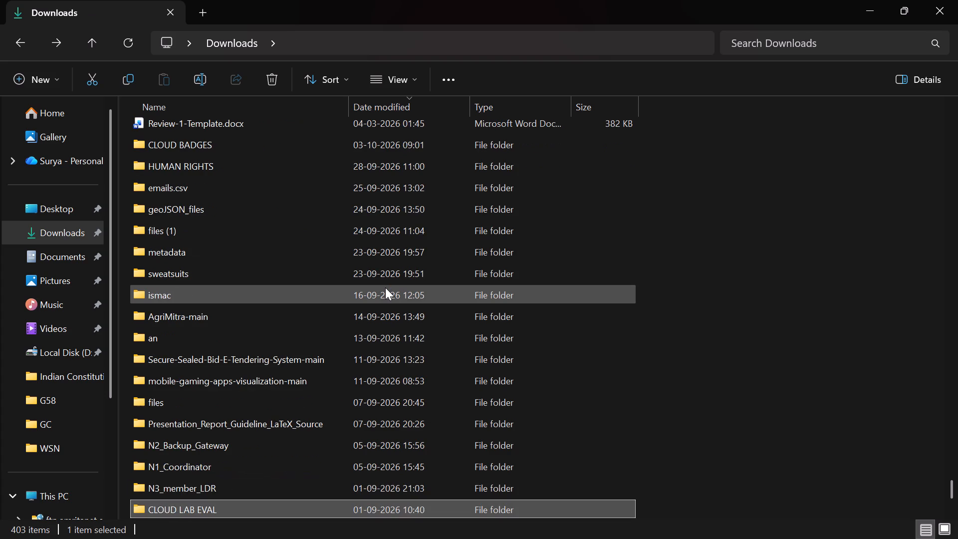
key("Up")
key("Up")
key("Up")
key("shift+Down")
key("shift+Down")
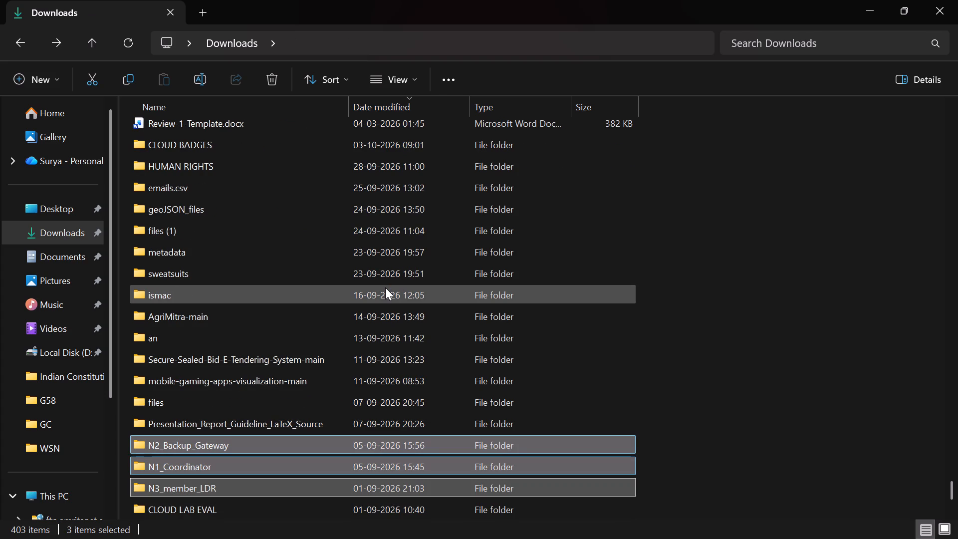
key("shift+Delete")
key("Return")
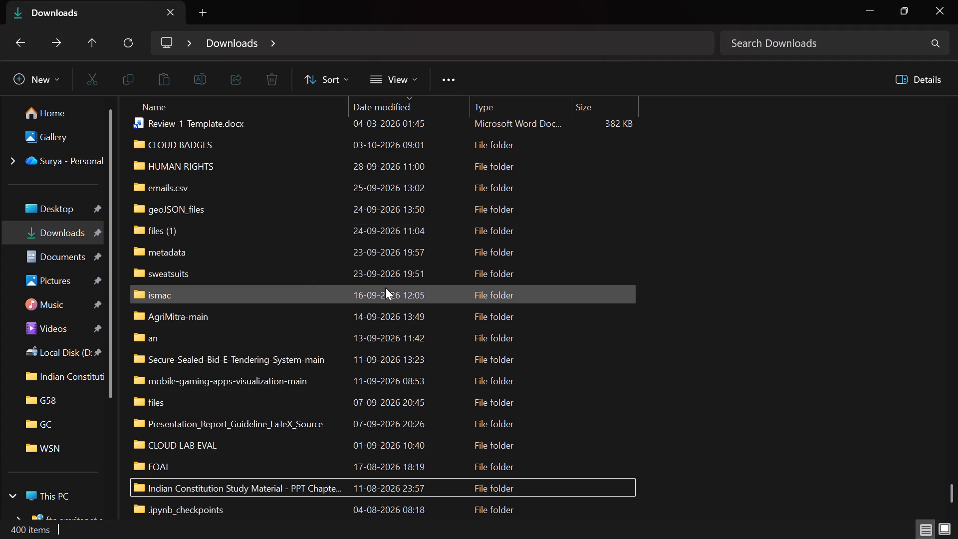
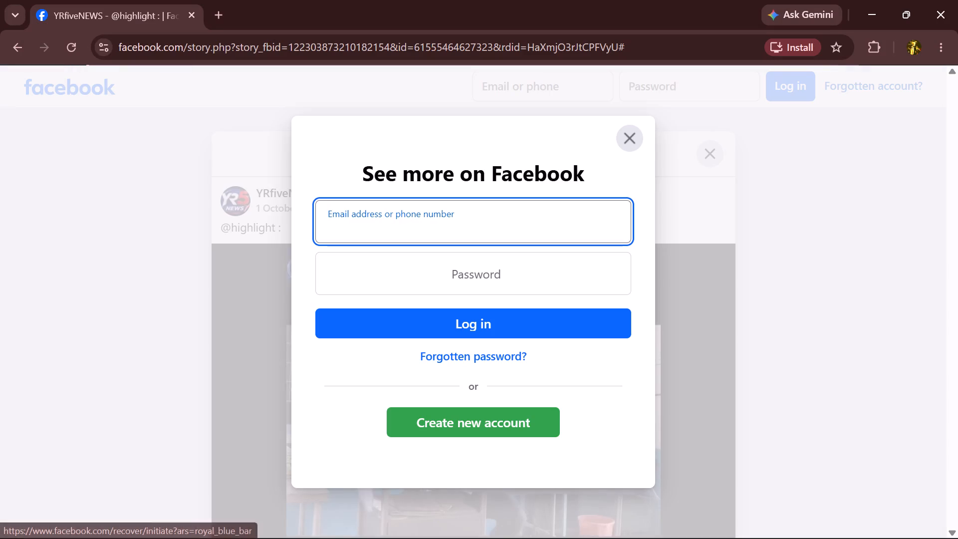
Dismiss the Facebook login prompt and look through YRfiveNEWS's post with the school video down to its comments.
left_click(632, 140)
scroll(447, 352, "down", 1)
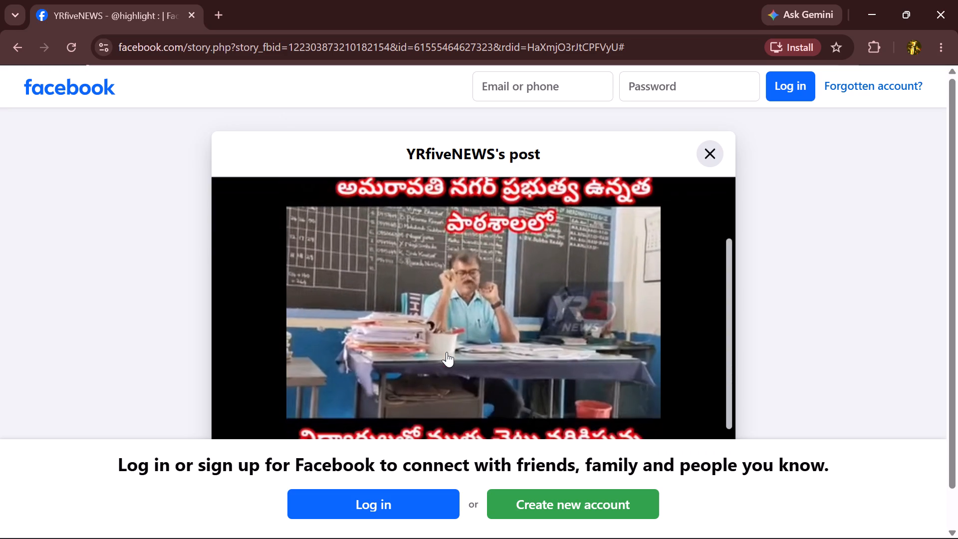
scroll(486, 306, "down", 2)
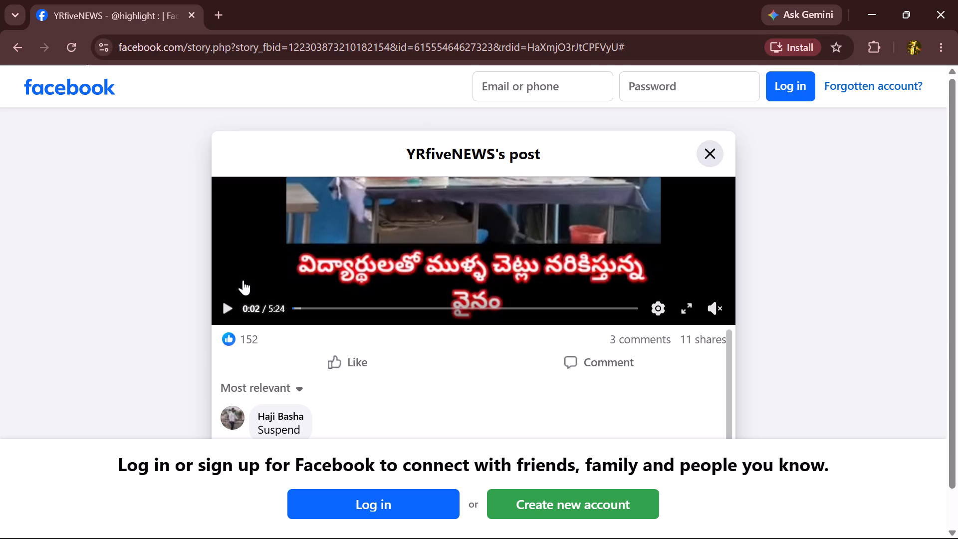
Switch to the Two_Selected_Schools PowerPoint presentation and show slide 6, the Government School Amravati Nagar, Adoni section slide.
left_click(957, 0)
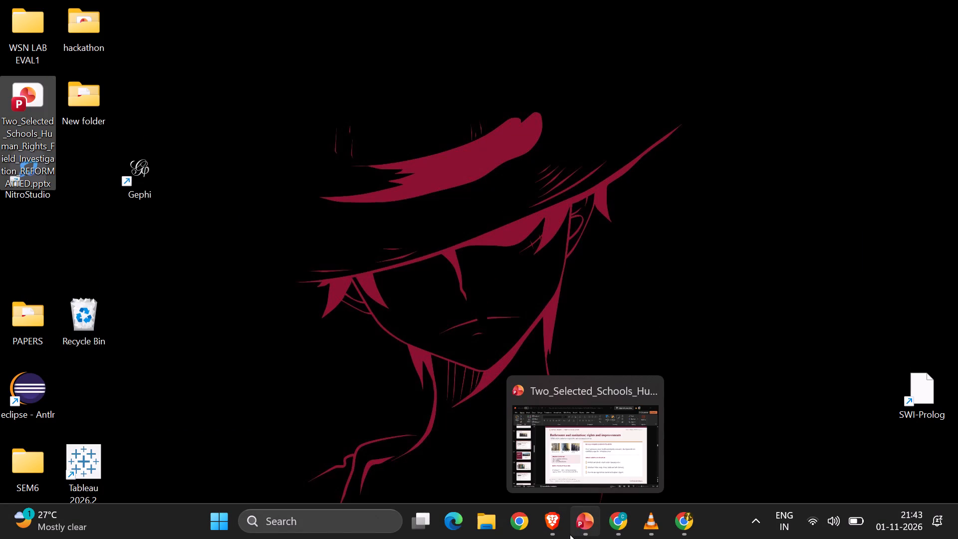
left_click(596, 445)
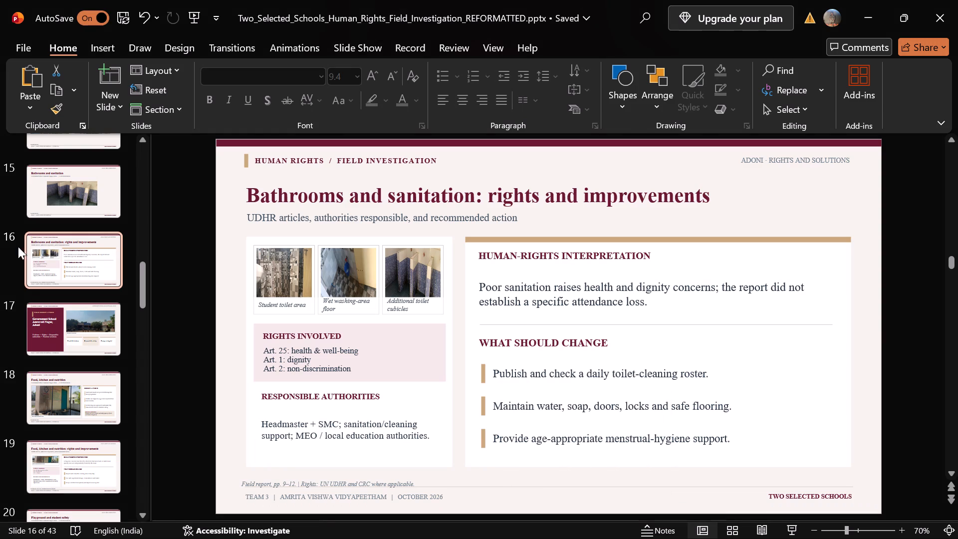
scroll(60, 256, "up", 2)
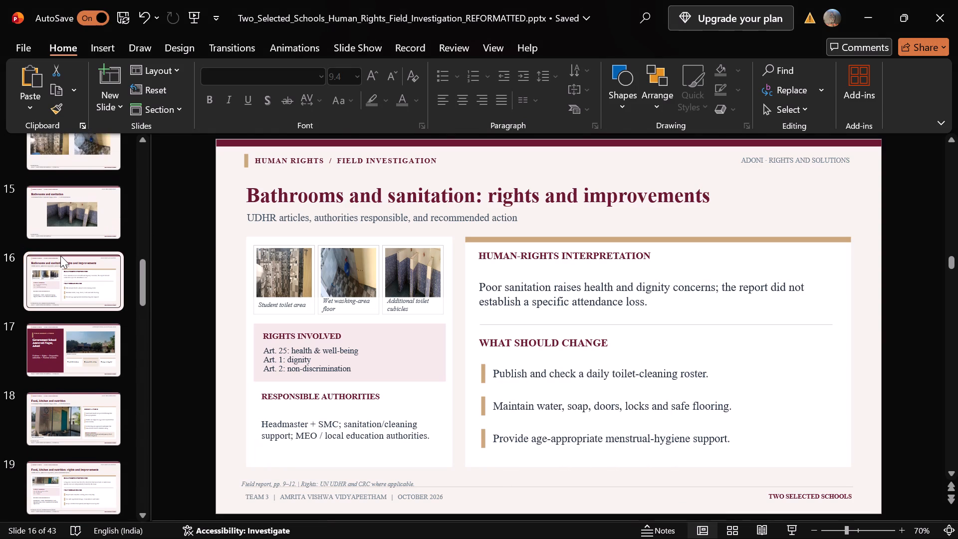
scroll(60, 256, "up", 2)
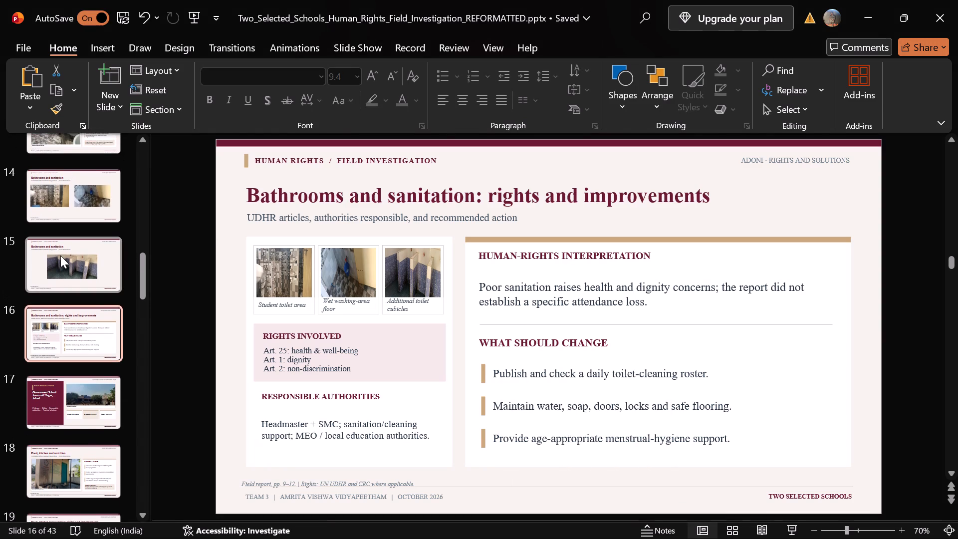
scroll(60, 256, "up", 9)
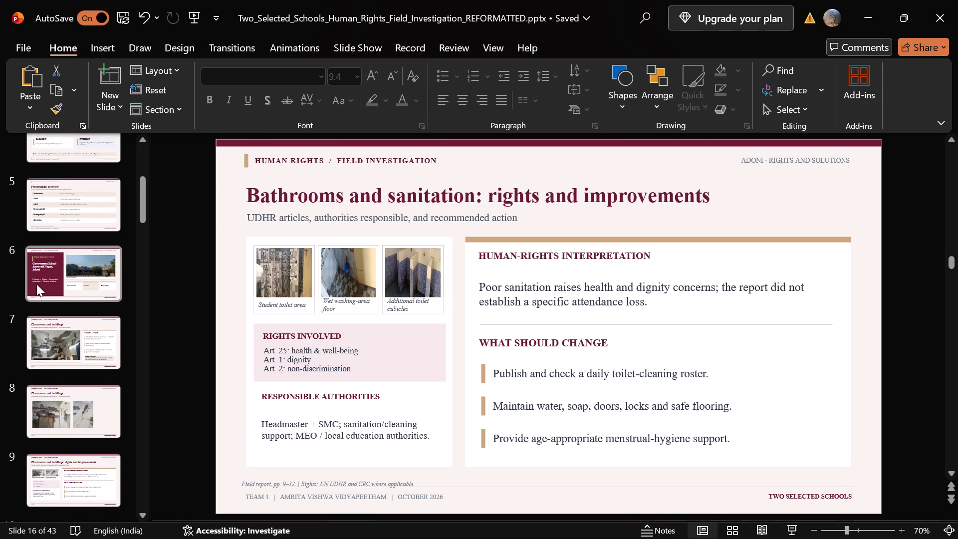
left_click(36, 284)
key("Down")
key("Up")
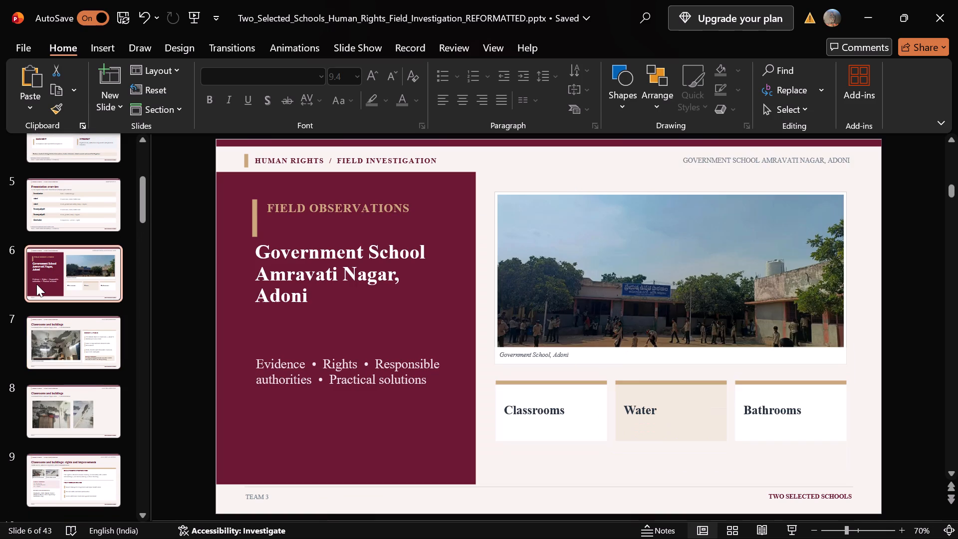
Review the Adoni slides 7 to 11 of the reformatted deck, covering classrooms, buildings, drinking water and handwashing.
key("Down")
key("Down")
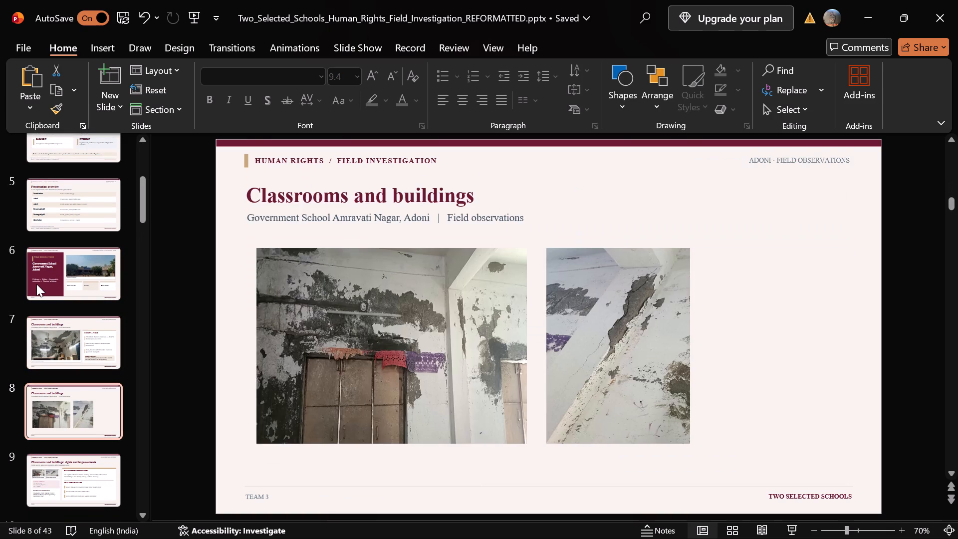
key("Down")
key("Up")
key("Down")
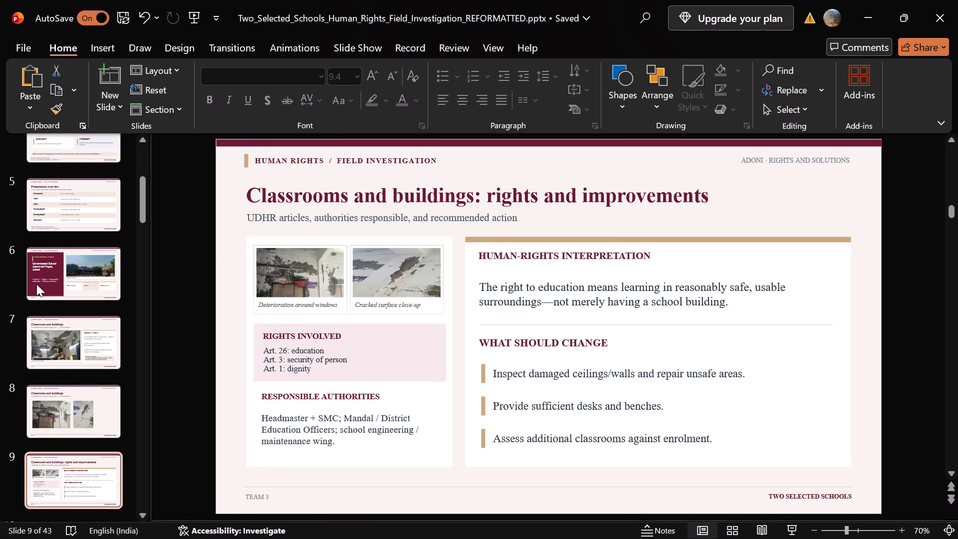
key("Down")
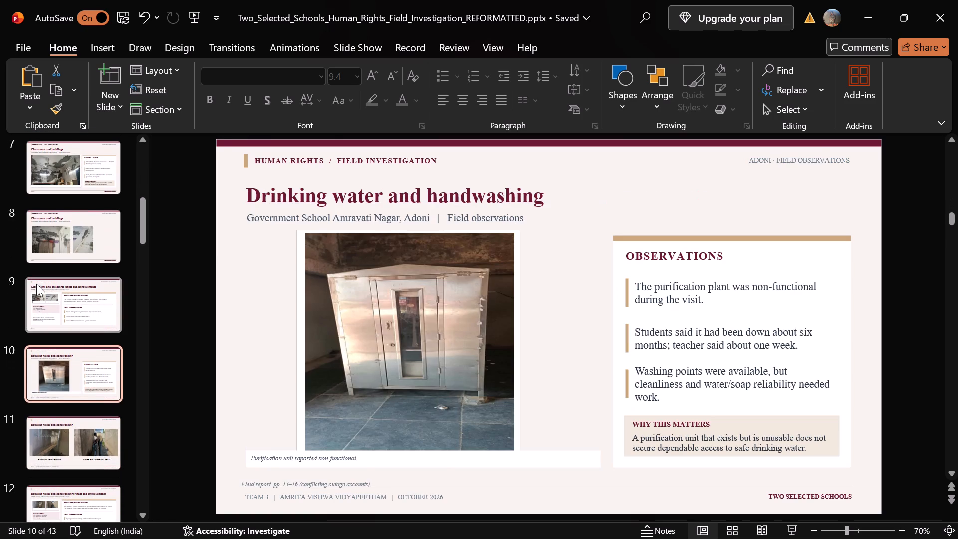
key("Down")
key("Up")
key("Up")
key("Up")
key("Up")
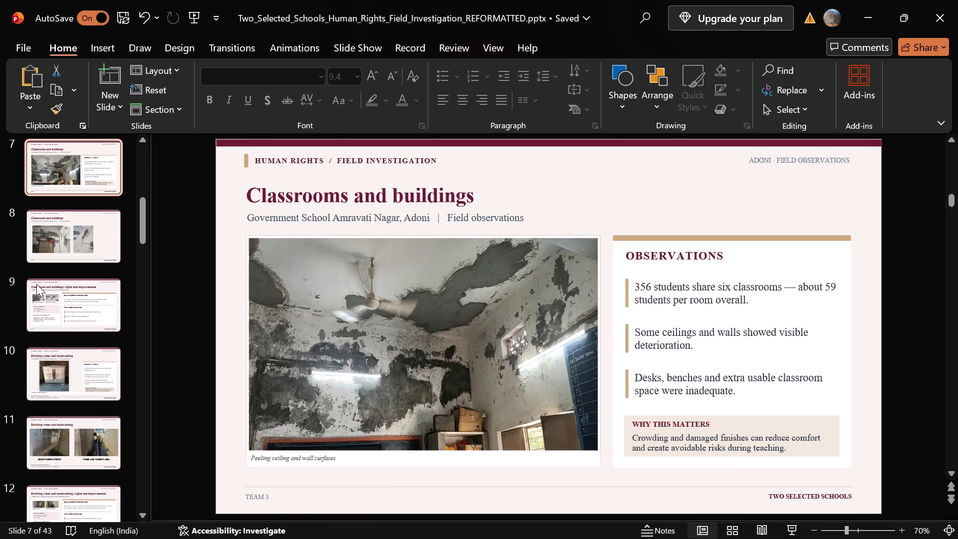
key("Up")
key("Down")
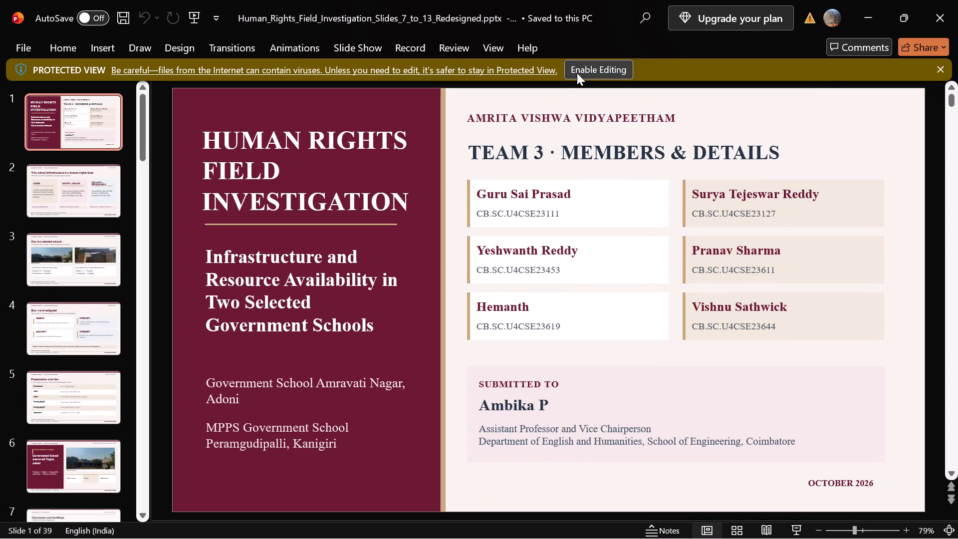
left_click(577, 73)
Copy slide 7, Classrooms and buildings, from the redesigned deck and paste it after slide 7 of Two_Selected_Schools_Human_Rights_Field_Investigation_REFORMATTED.pptx.
key("Down")
key("Down")
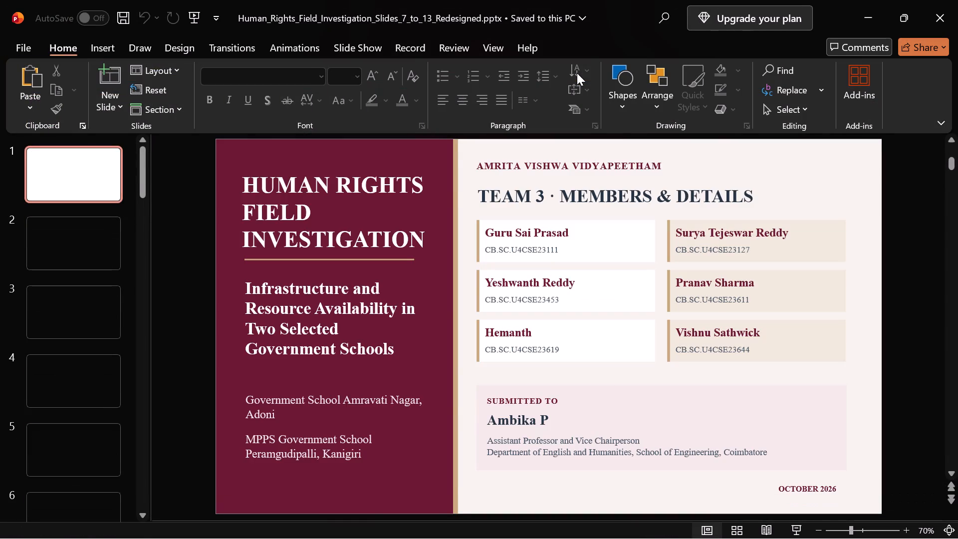
key("Down")
key("Down")
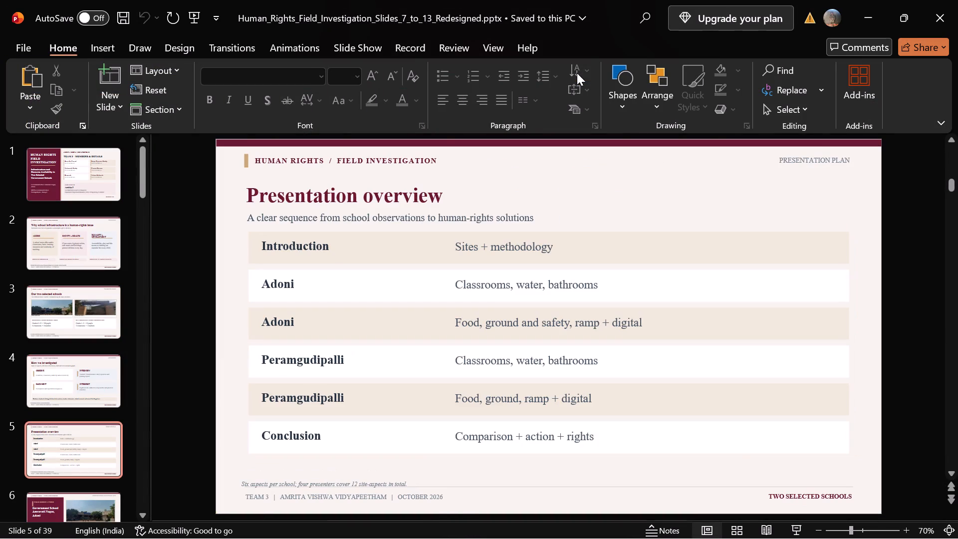
key("Down")
key("Down")
key("Down")
key("Up")
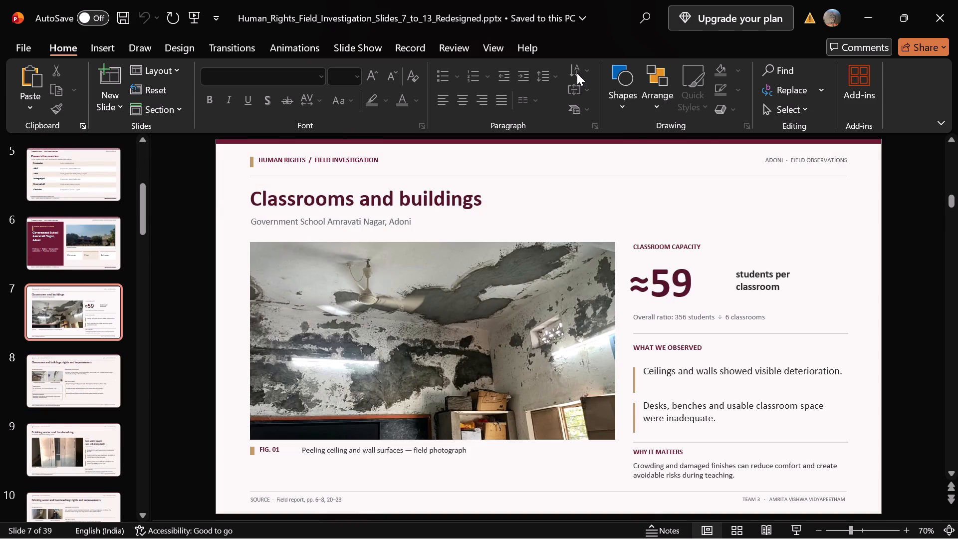
right_click(74, 321)
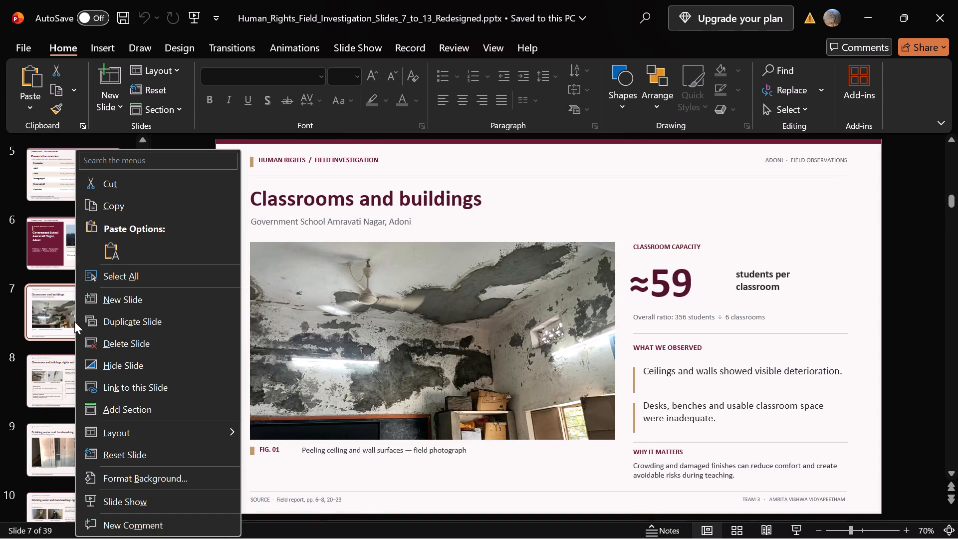
left_click(166, 203)
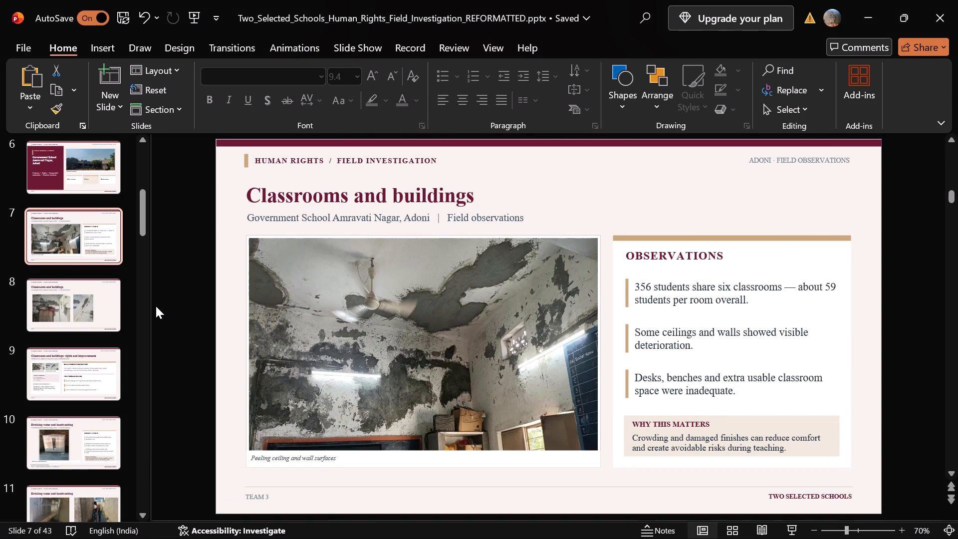
left_click(70, 233)
right_click(70, 233)
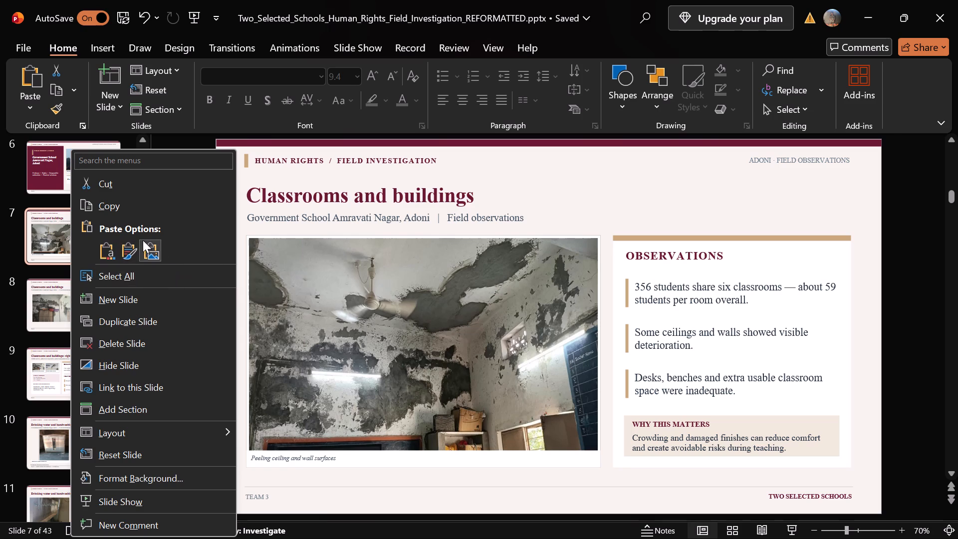
left_click(184, 139)
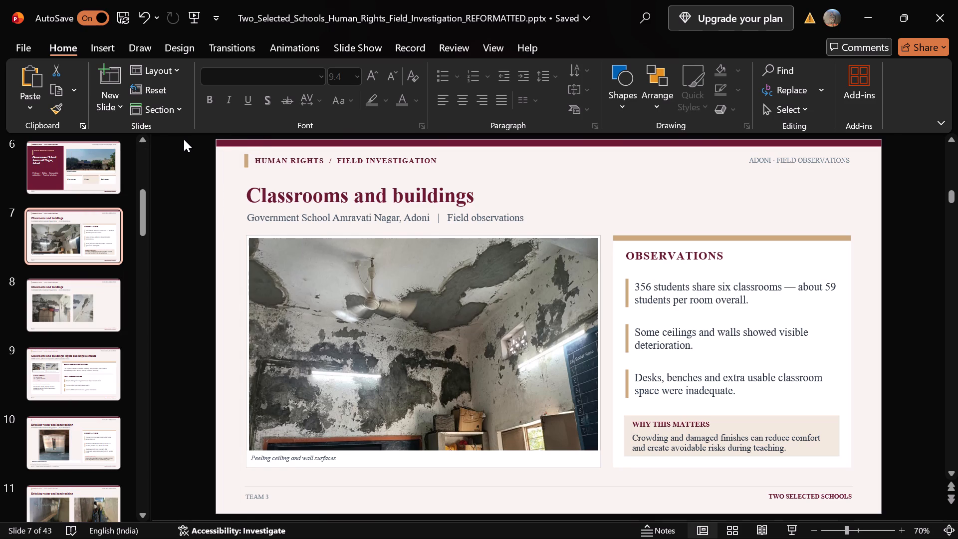
key("ctrl+v")
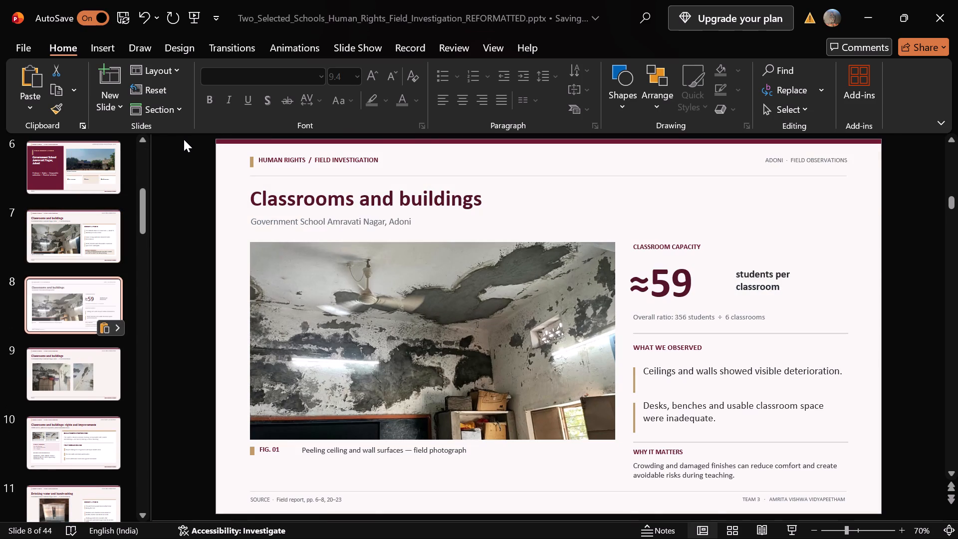
Compare the original Classrooms and buildings slide 7 with the pasted redesigned version on slide 8, and check the neighbouring photo slide.
left_click(69, 300)
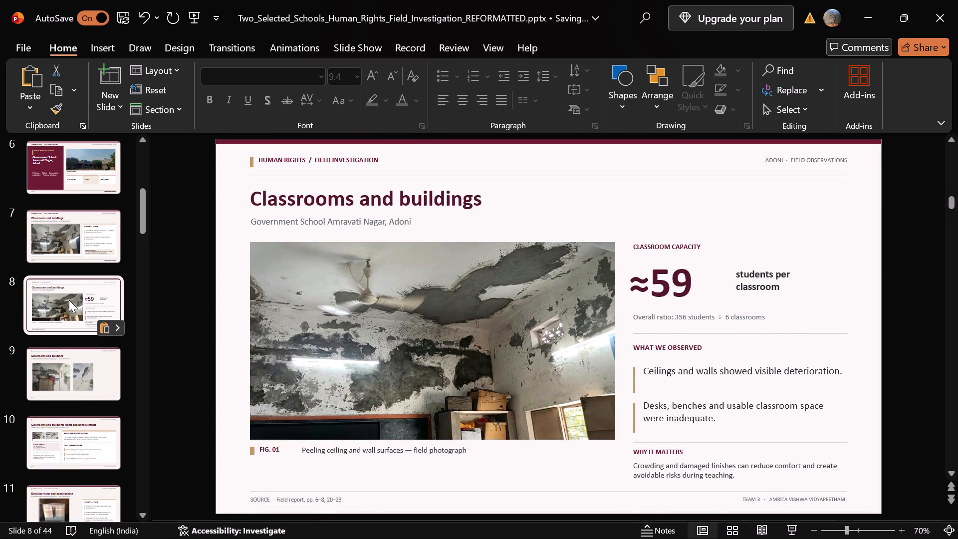
key("Up")
key("Down")
key("Up")
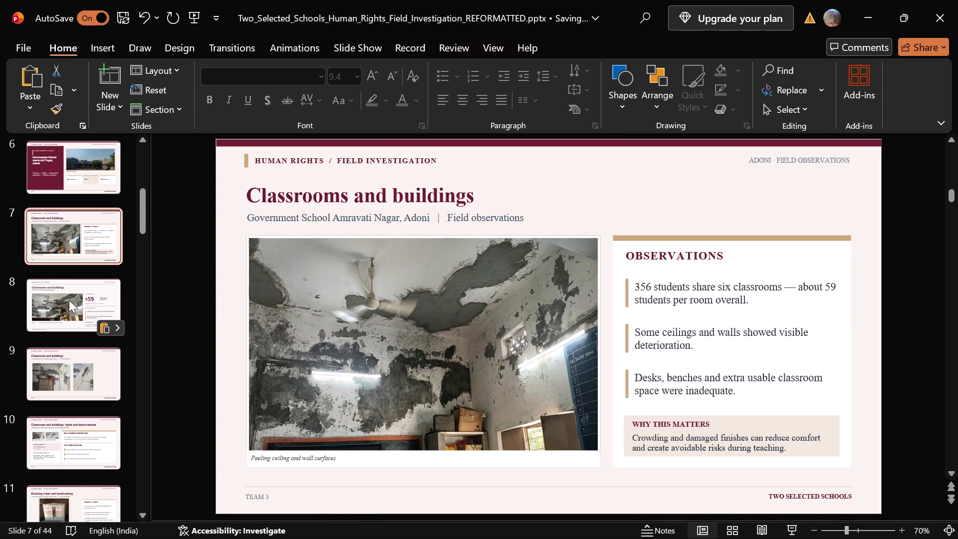
key("Down")
key("Up")
key("Down")
key("Up")
key("Down")
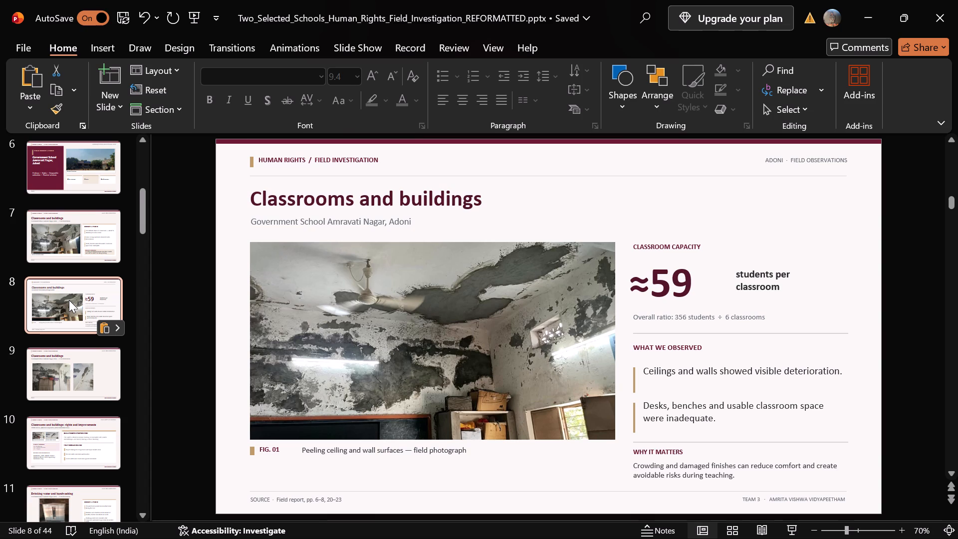
left_click(57, 358)
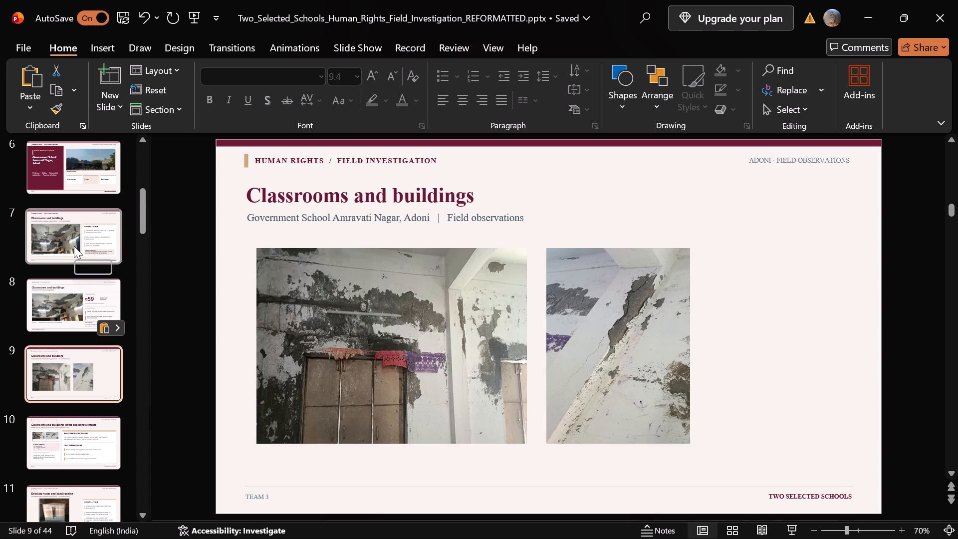
left_click(74, 246)
left_click(69, 290)
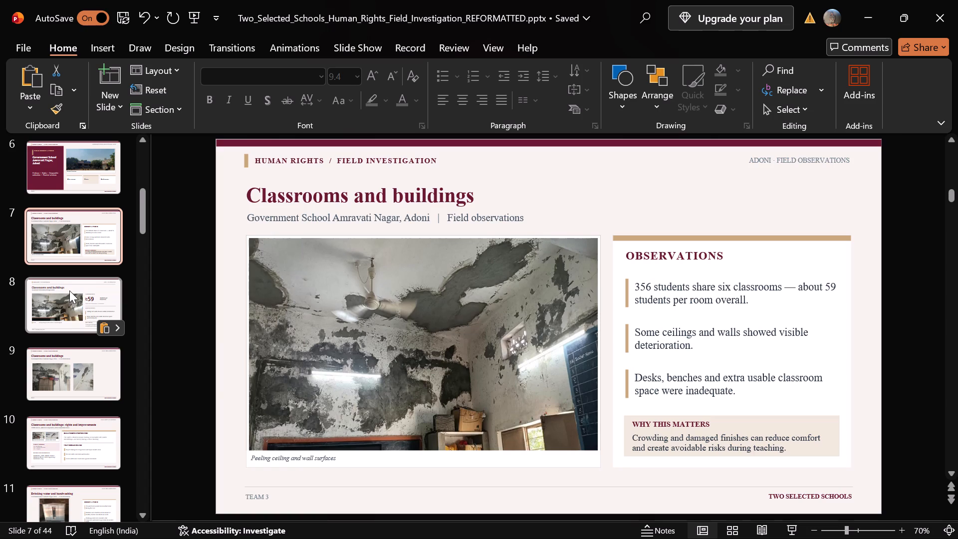
left_click(61, 220)
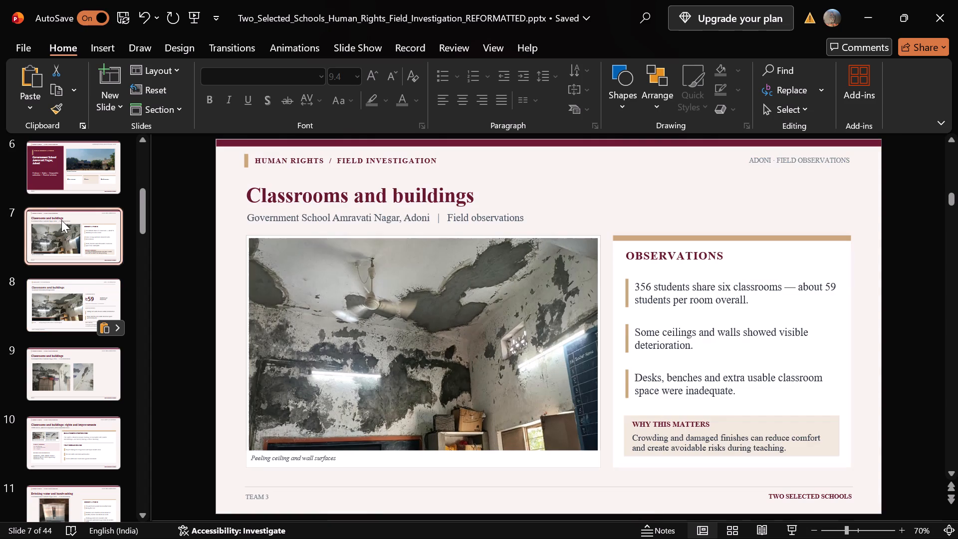
left_click(44, 287)
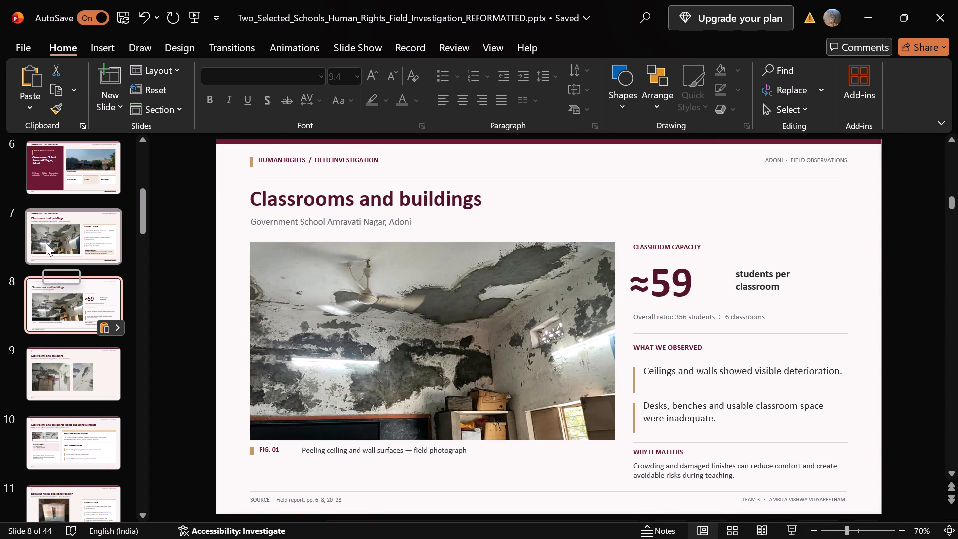
left_click(46, 243)
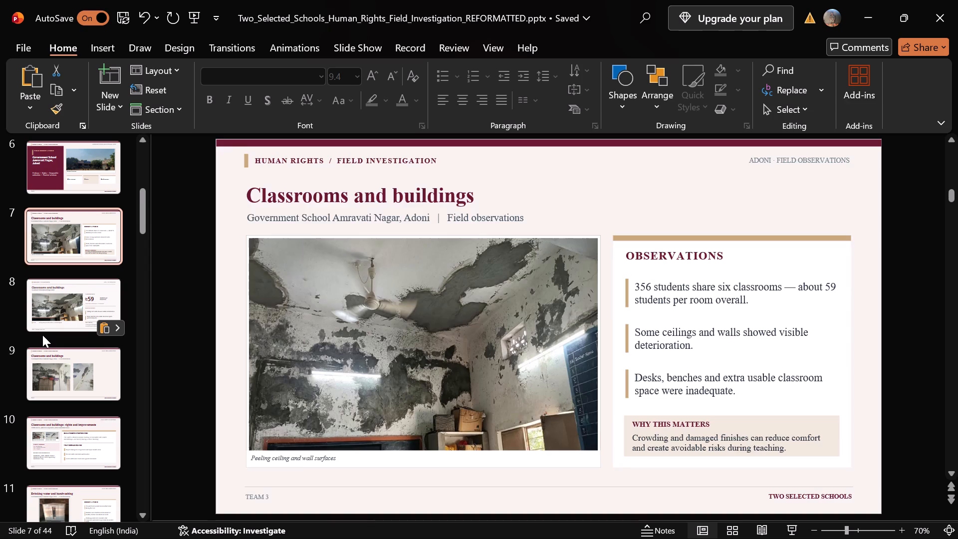
left_click(42, 335)
left_click(44, 320)
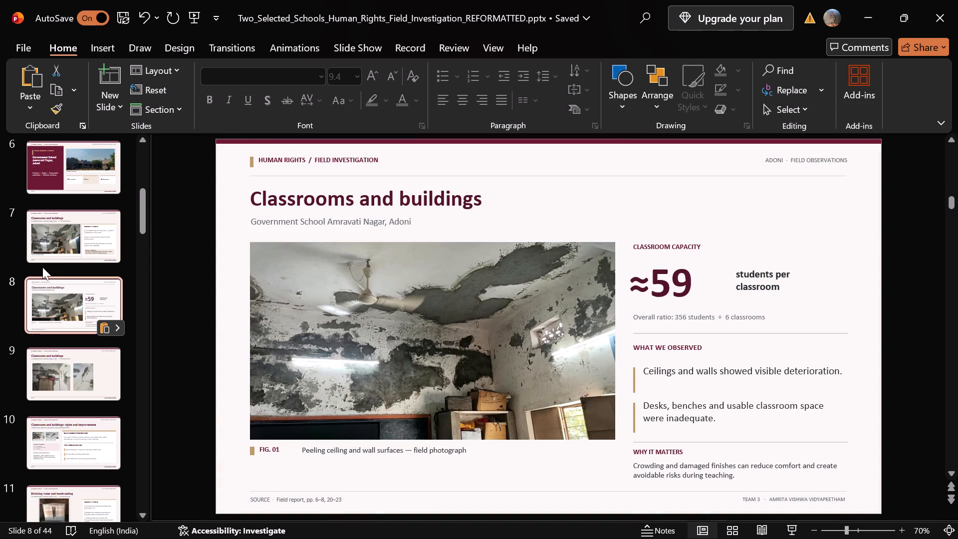
left_click(50, 234)
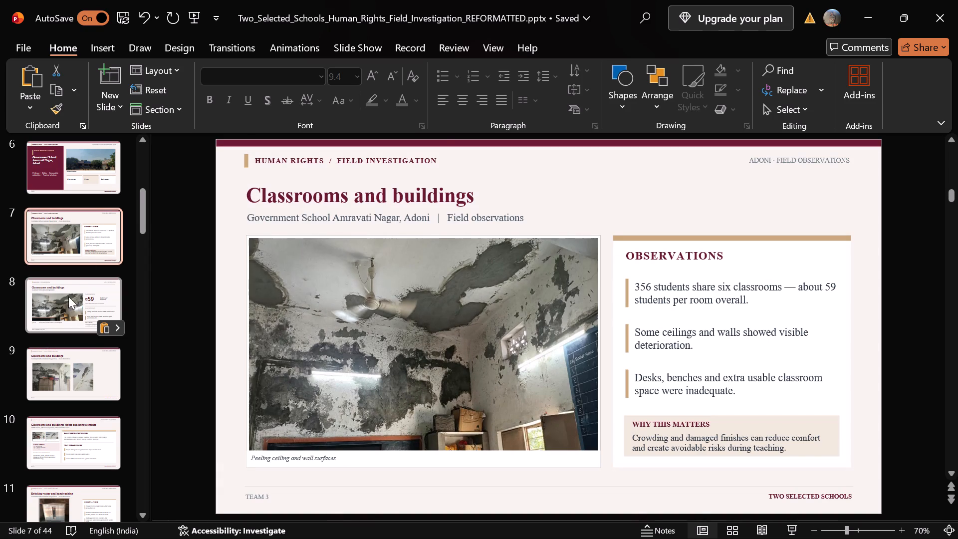
left_click(62, 300)
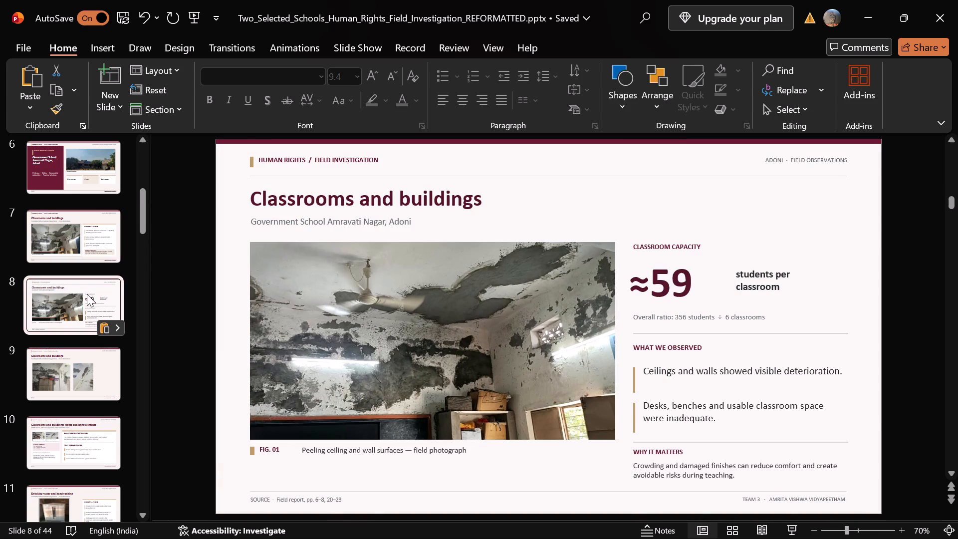
Copy the ≈59 figure from the redesigned Classrooms and buildings slide 8.
left_click(733, 279)
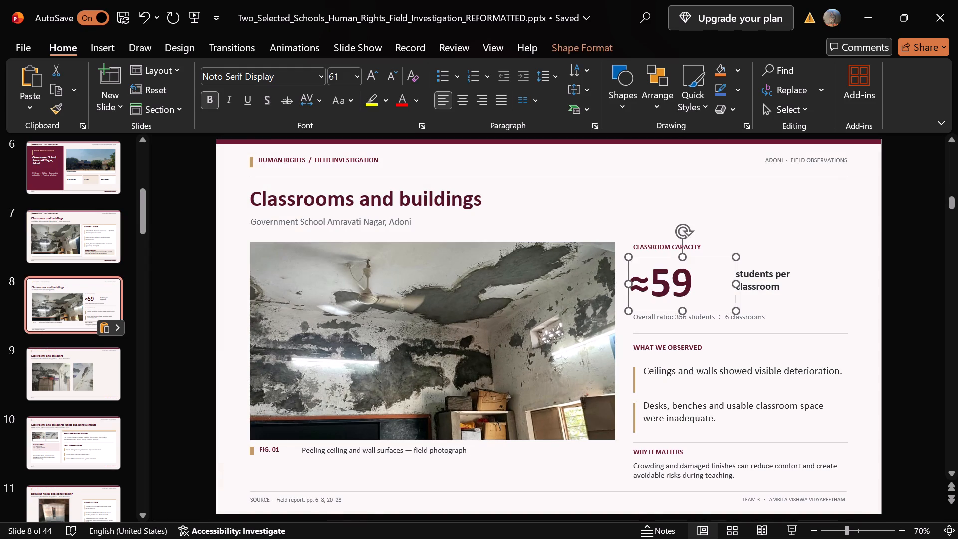
left_click(711, 280)
right_click(711, 280)
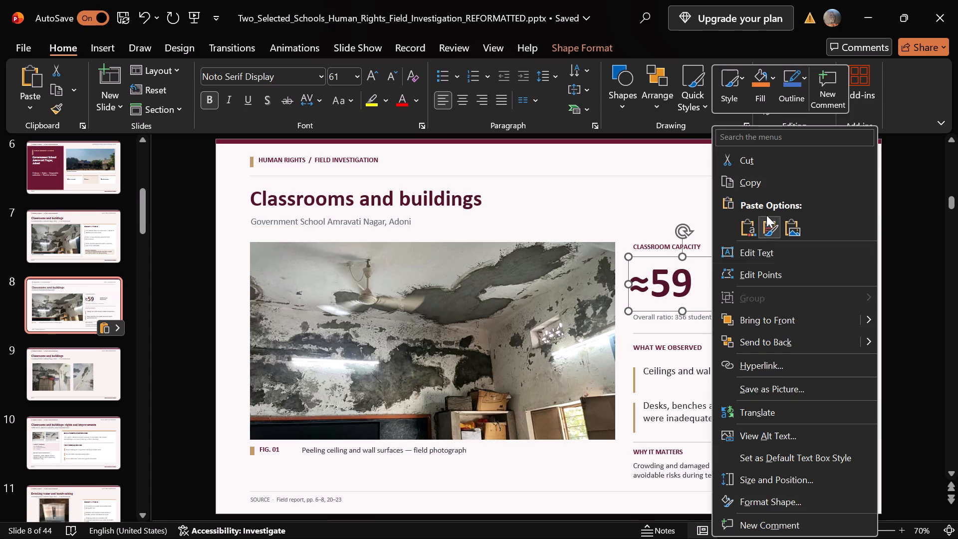
left_click(767, 182)
left_click(665, 215)
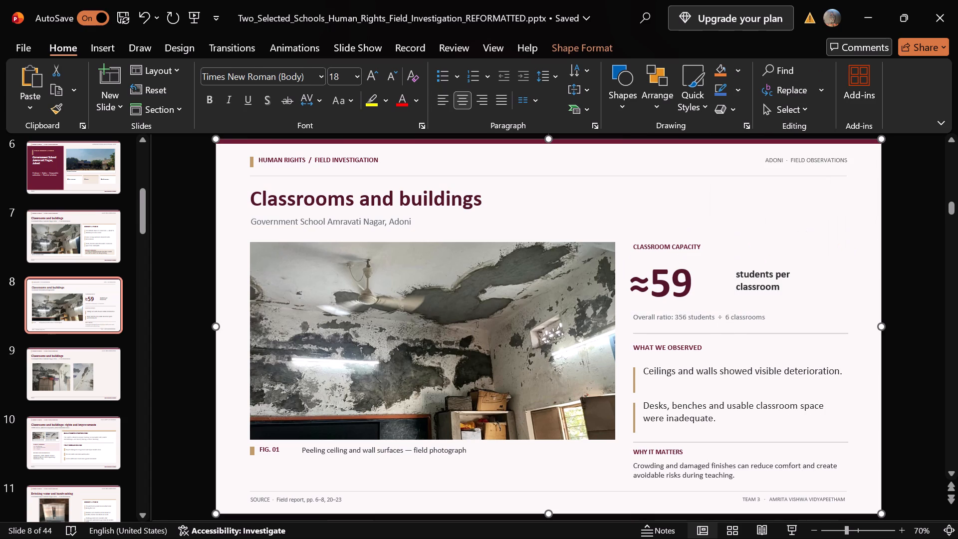
key("ctrl+v")
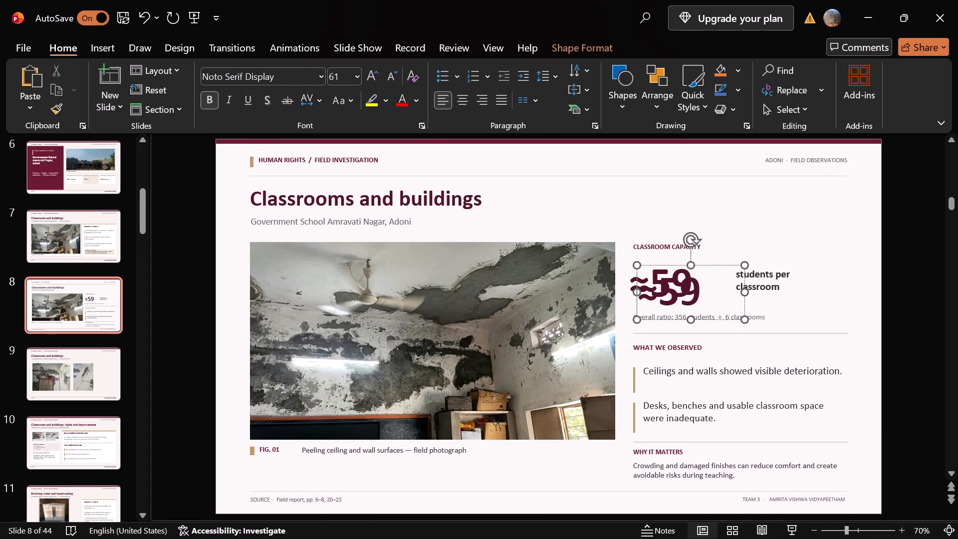
key("ctrl+z")
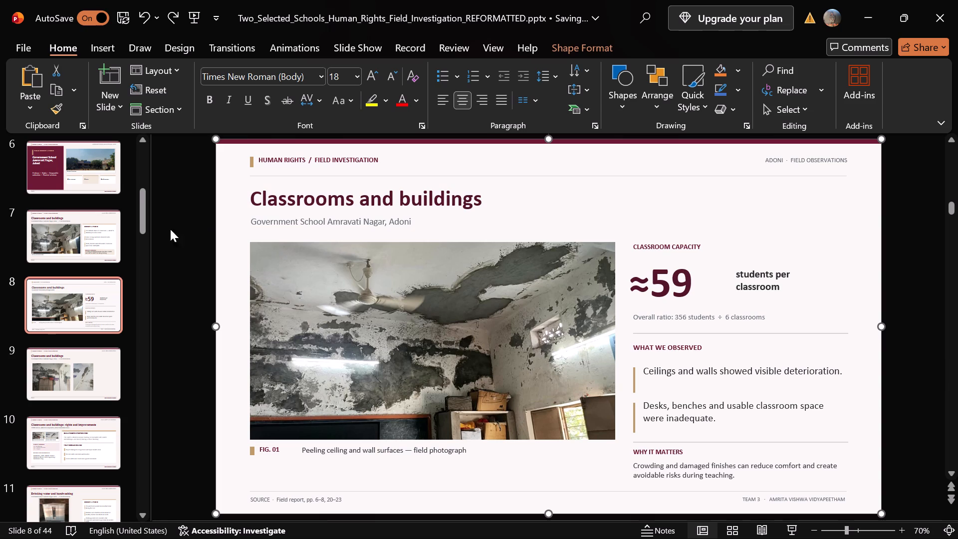
Delete the first observation on slide 7, about 356 students sharing six classrooms.
left_click(85, 233)
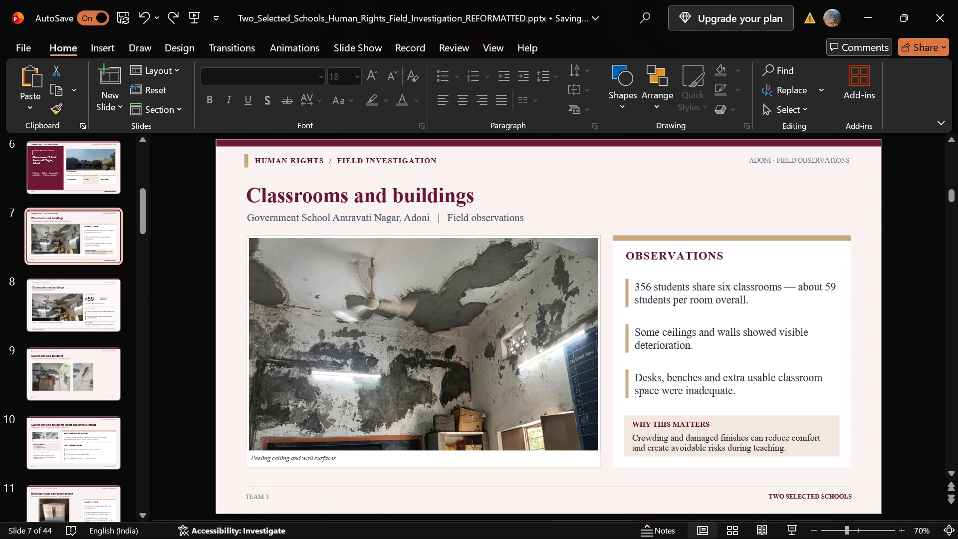
left_click(719, 296)
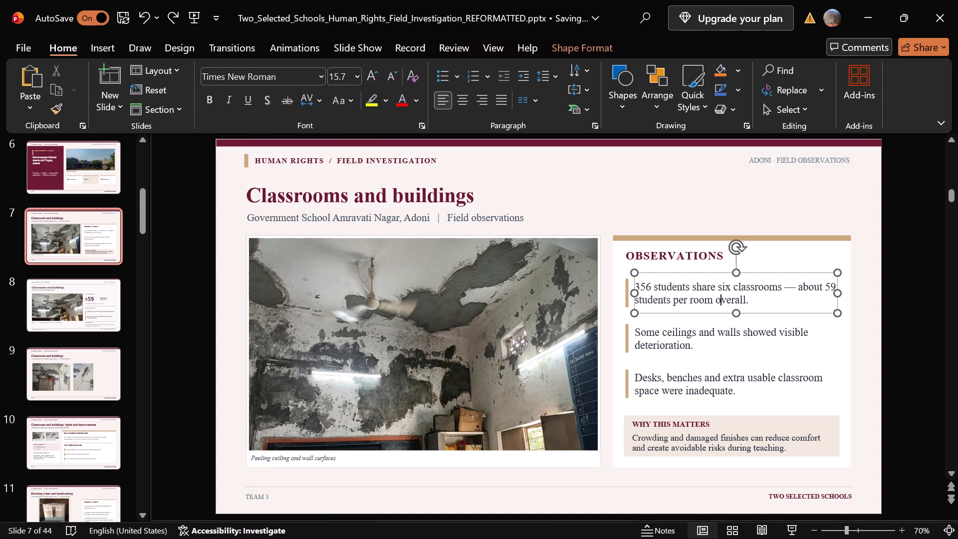
left_click(671, 272)
left_click_drag(671, 272, 677, 272)
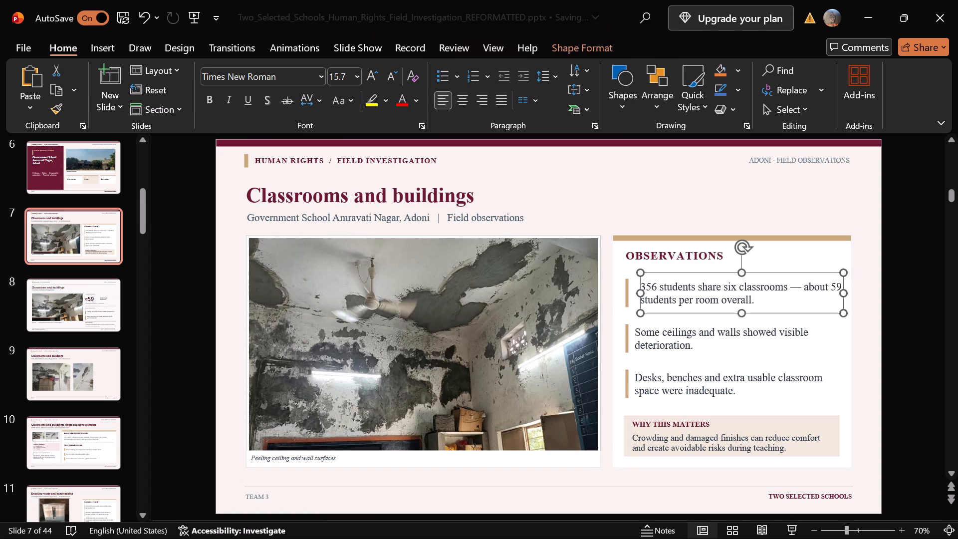
key("Delete")
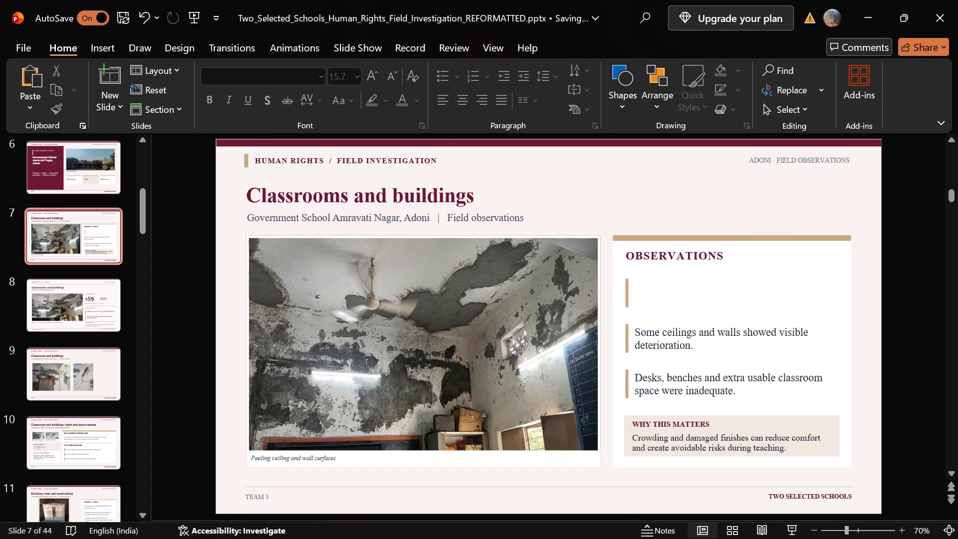
Paste the ≈59 figure onto slide 7 and position it between the Observations heading and the ceilings and walls observation.
key("super+v")
key("Return")
key("ctrl+v")
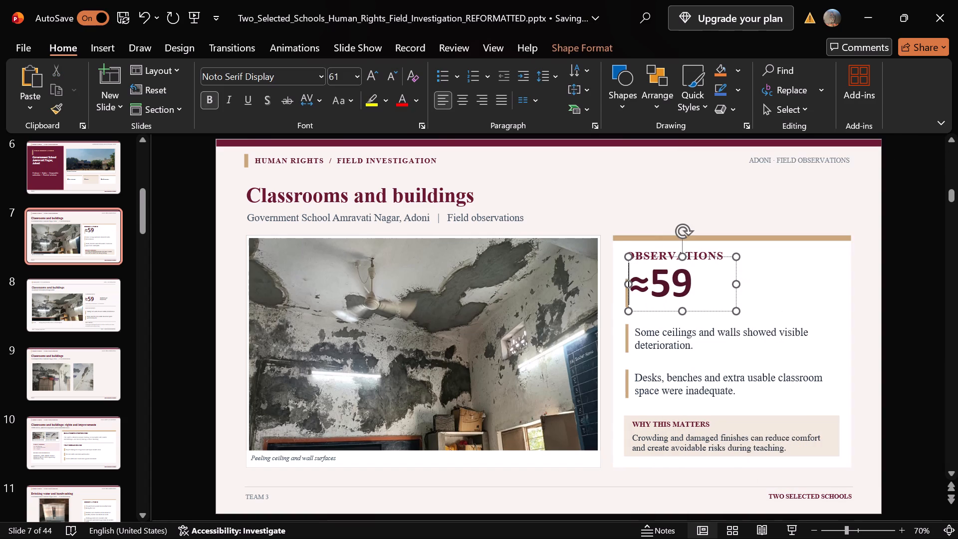
left_click(691, 207)
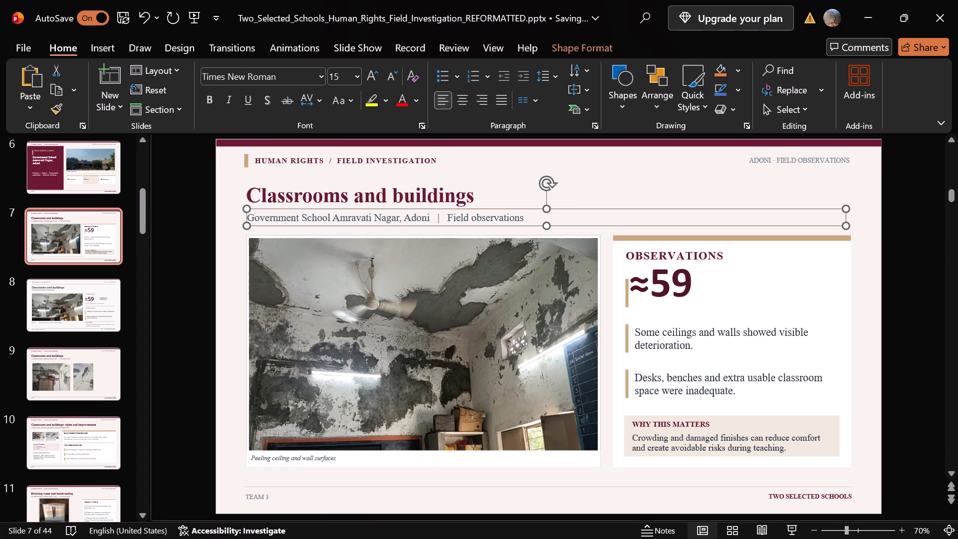
left_click(656, 295)
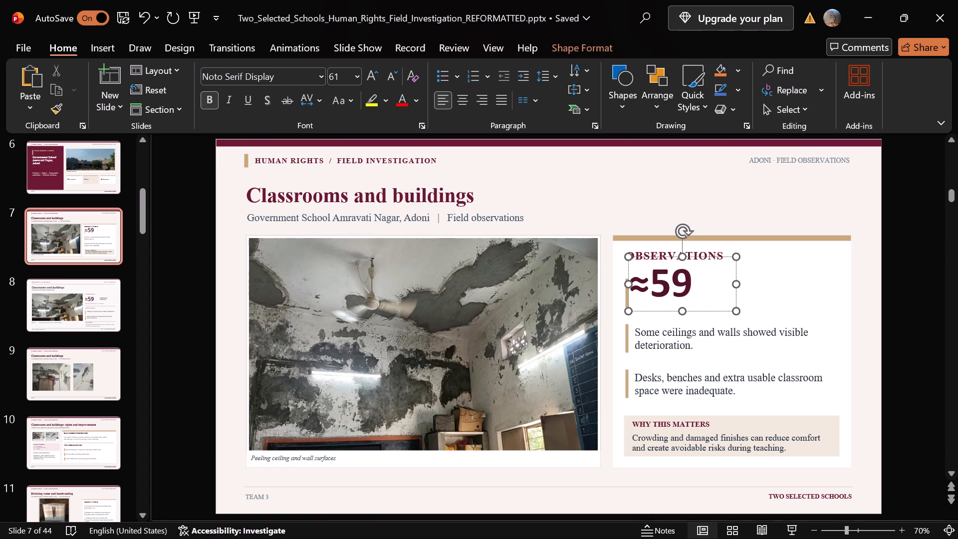
left_click_drag(665, 309, 669, 315)
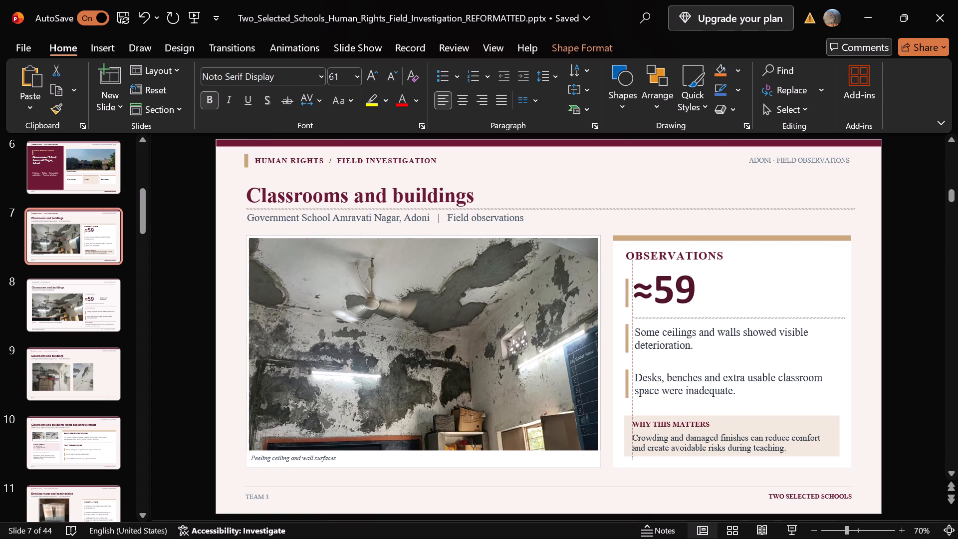
left_click_drag(669, 315, 667, 315)
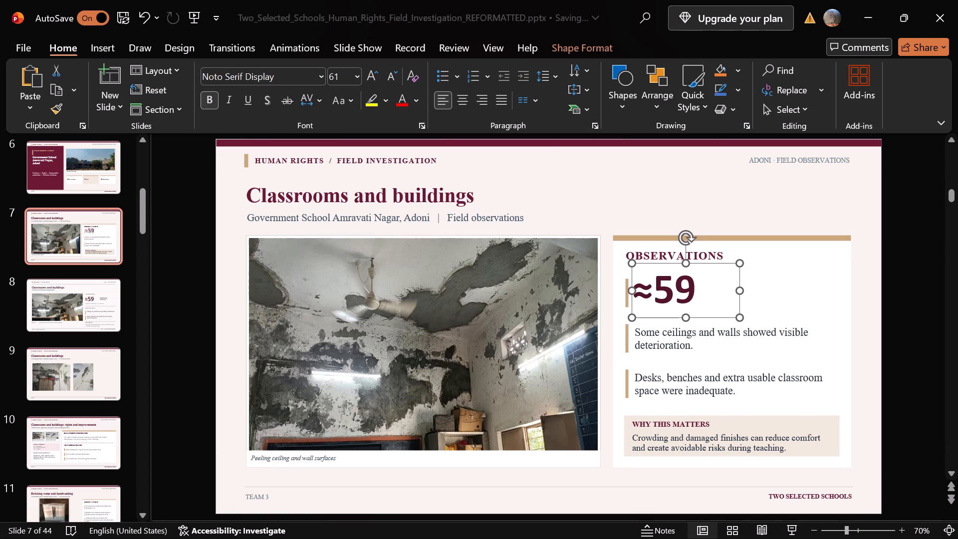
left_click(621, 185)
key("Down")
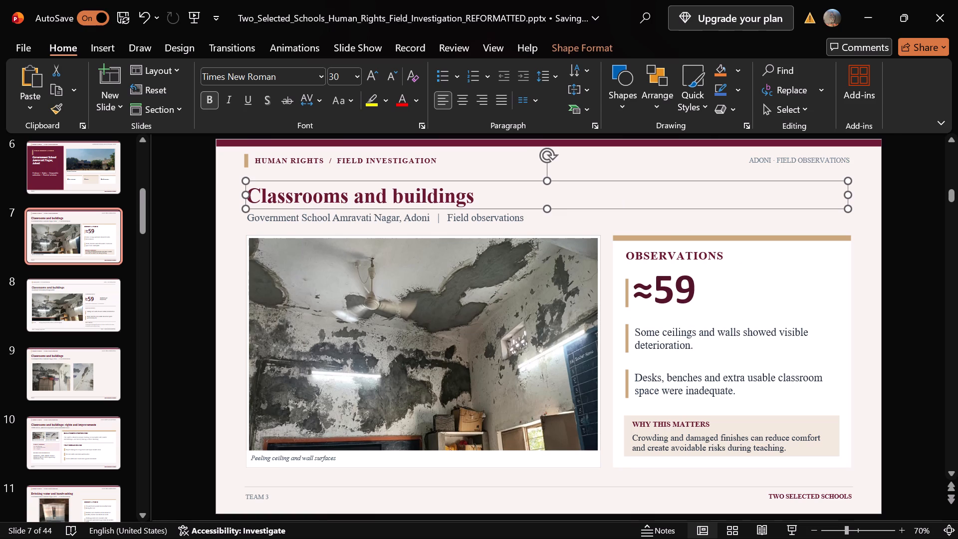
Copy the "Overall ratio: 356 students ÷ 6 classrooms" line from slide 8 and paste it onto slide 7.
left_click(170, 265)
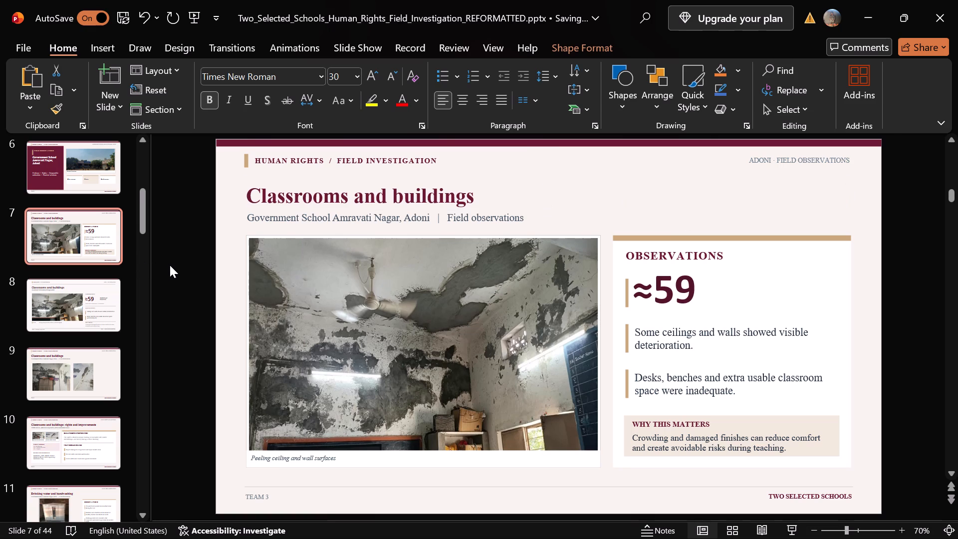
key("Down")
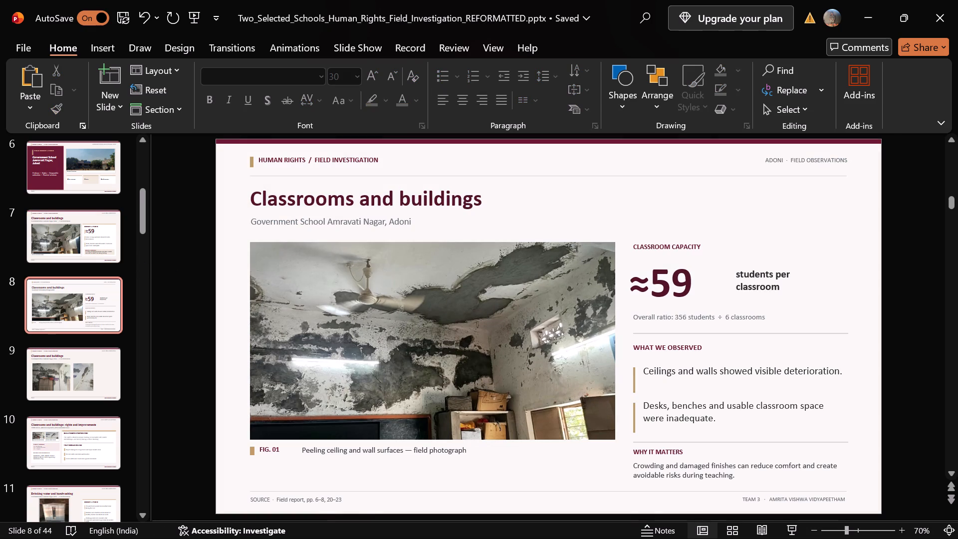
left_click(664, 312)
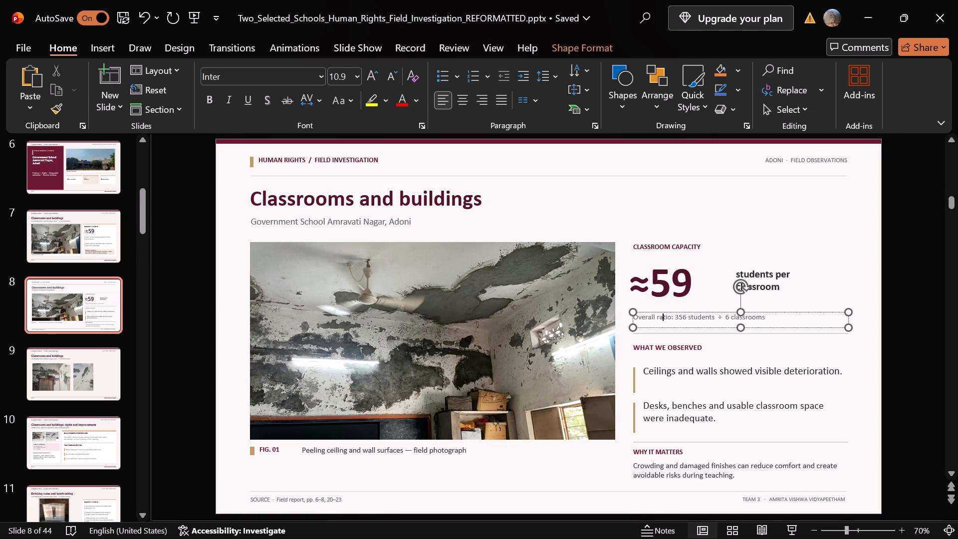
left_click(671, 312)
key("ctrl+c")
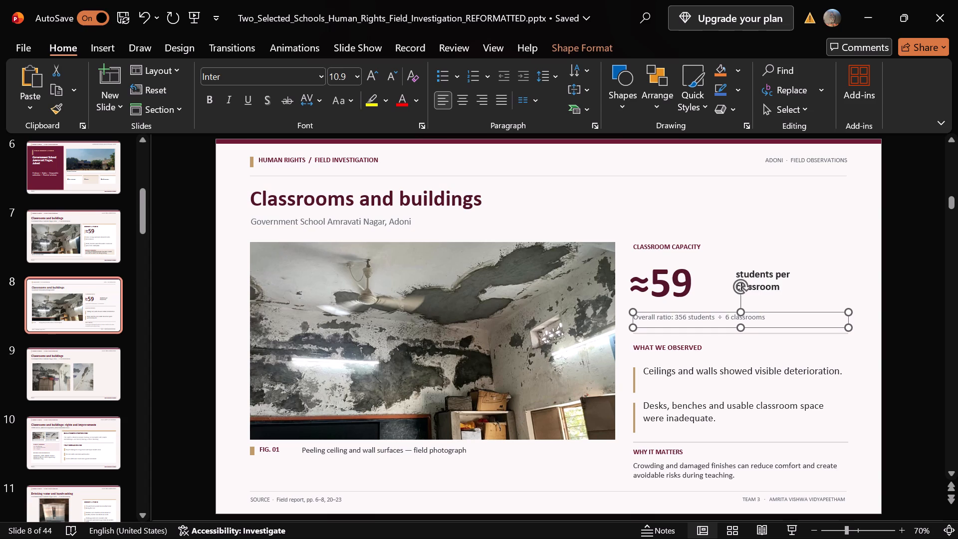
left_click(76, 238)
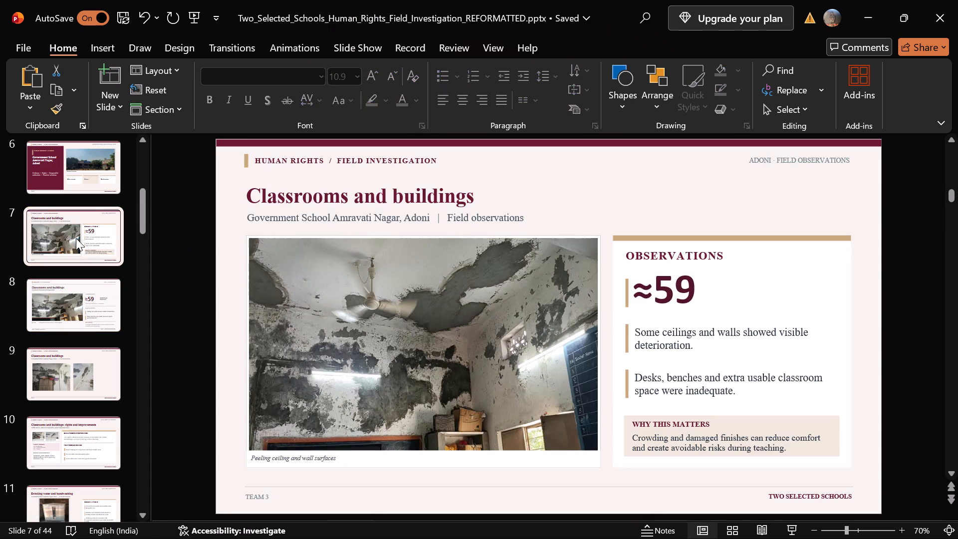
key("ctrl+v")
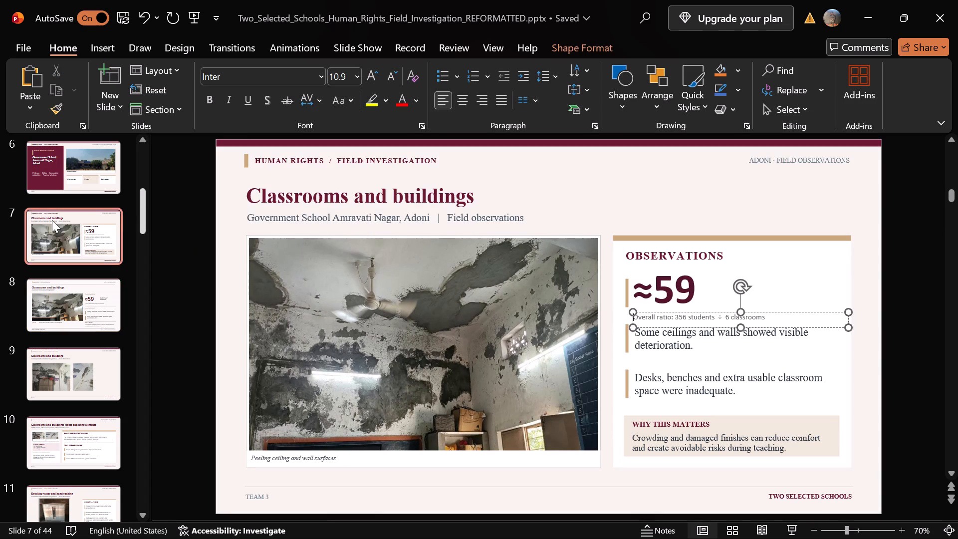
Copy the bold "students per classroom" label from slide 8 and paste it onto slide 7.
left_click(54, 315)
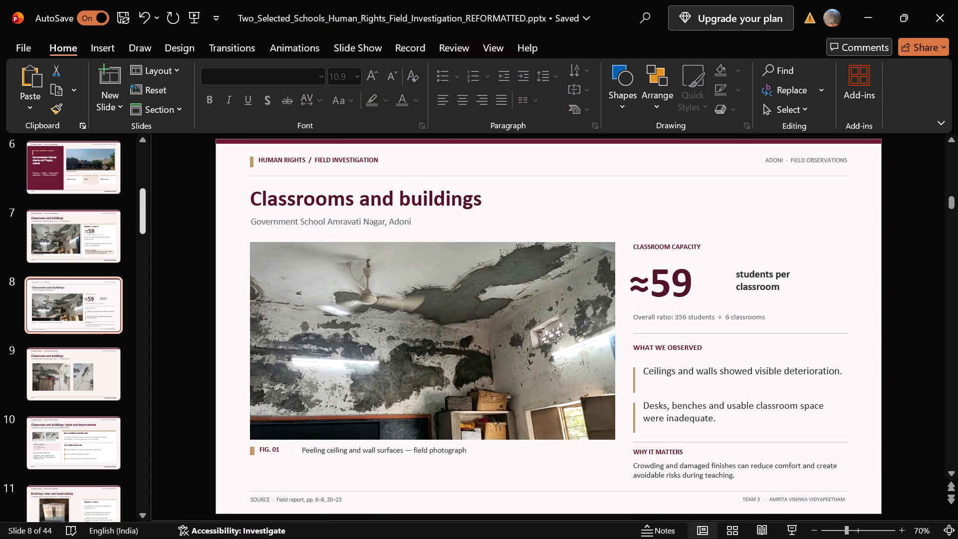
left_click(759, 272)
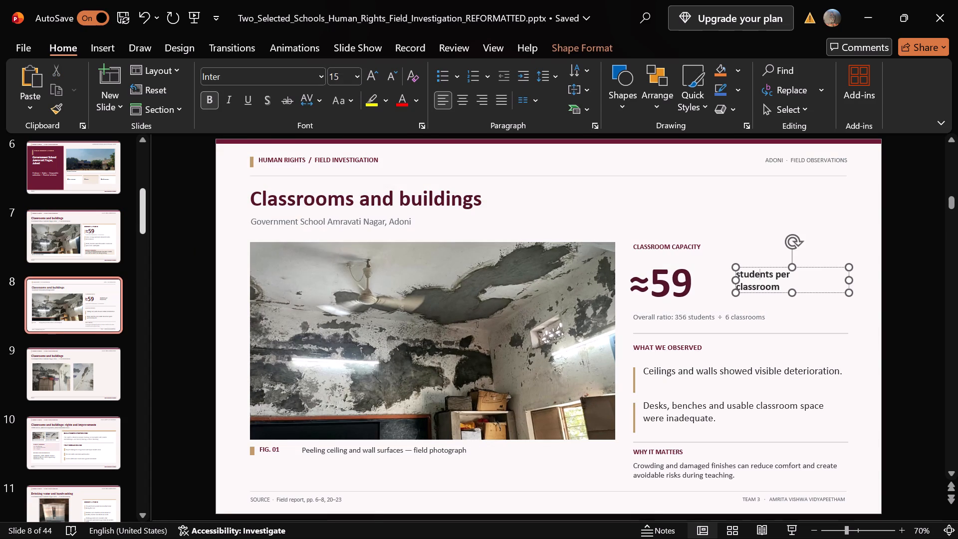
left_click(764, 267)
key("ctrl+c")
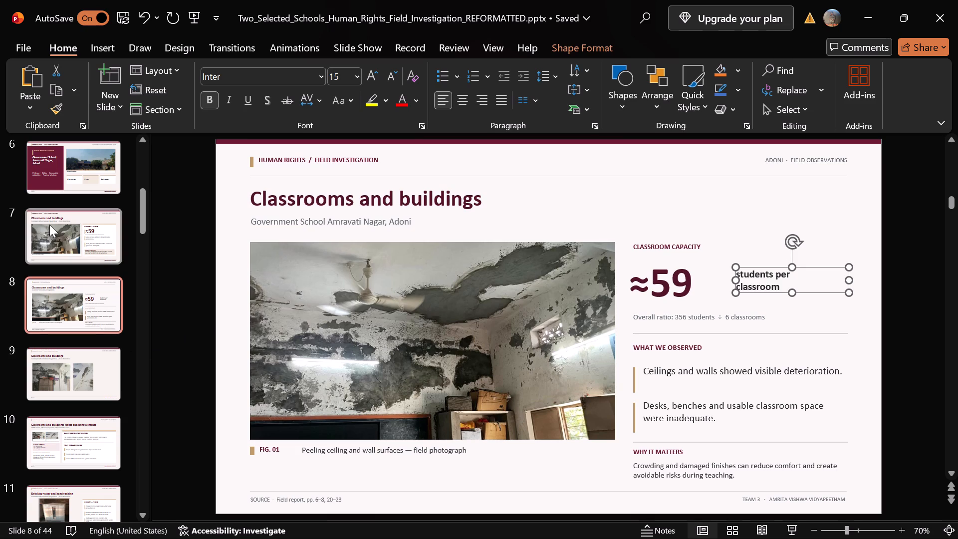
left_click(87, 233)
key("ctrl+v")
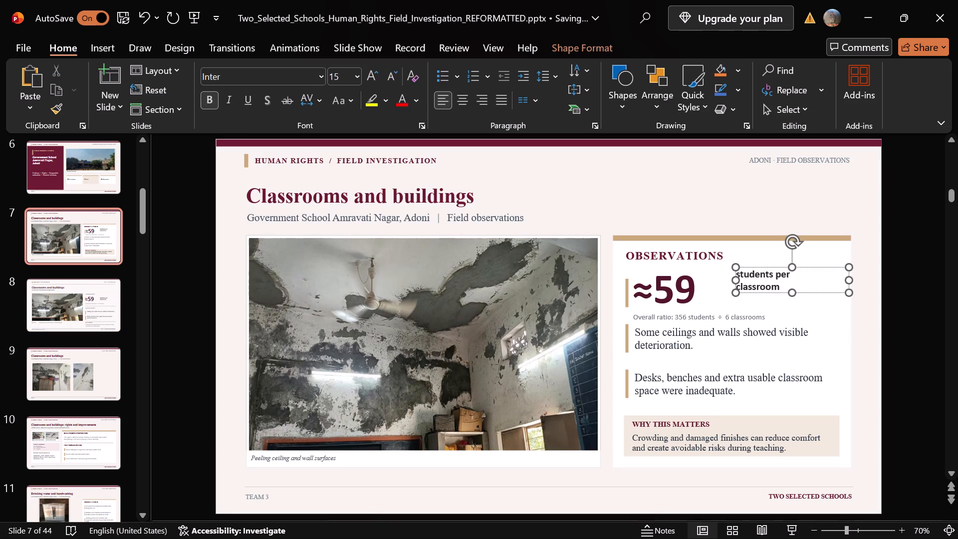
Move the "students per classroom" label closer to the ≈59 figure on slide 7 and widen its text box slightly.
left_click_drag(764, 265, 746, 271)
key("ctrl+z")
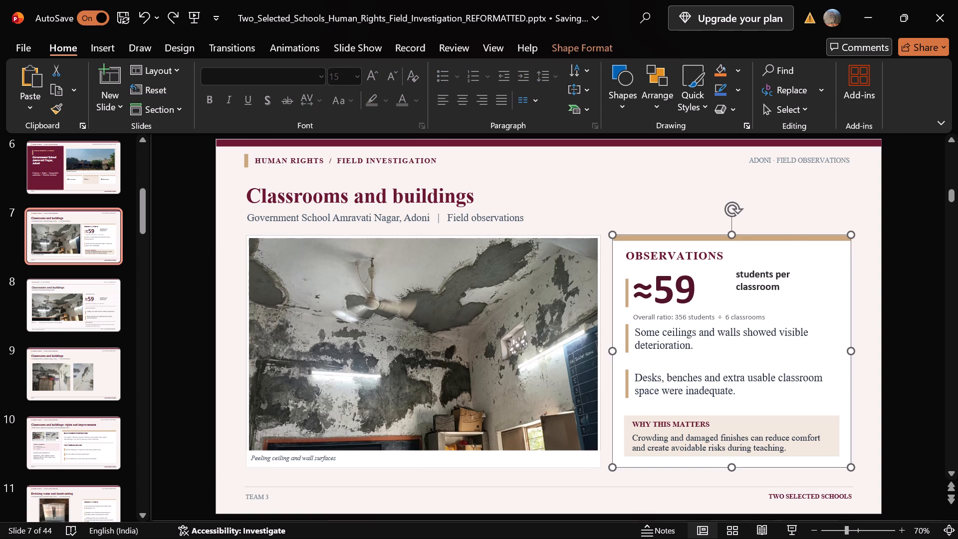
left_click(782, 278)
left_click_drag(765, 268, 745, 275)
left_click_drag(830, 286, 819, 286)
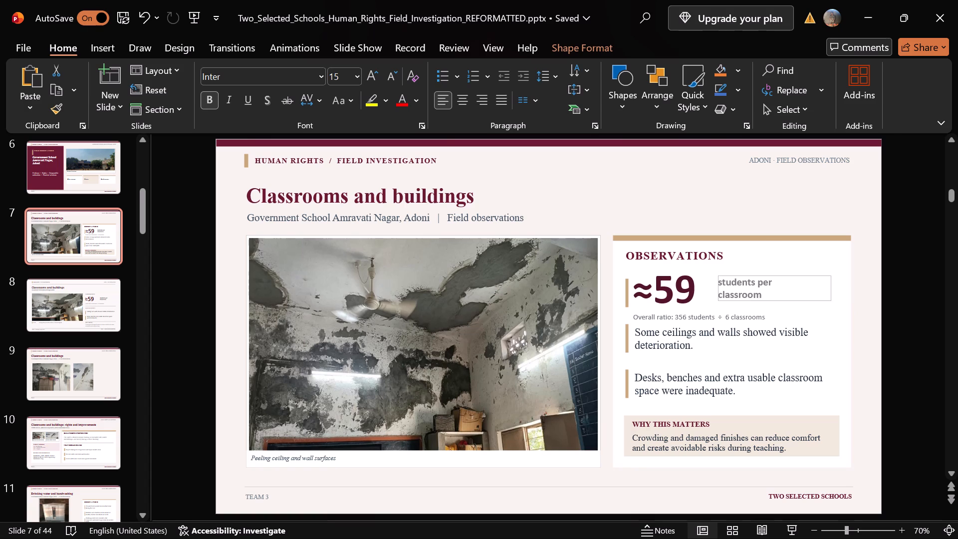
left_click_drag(819, 286, 839, 289)
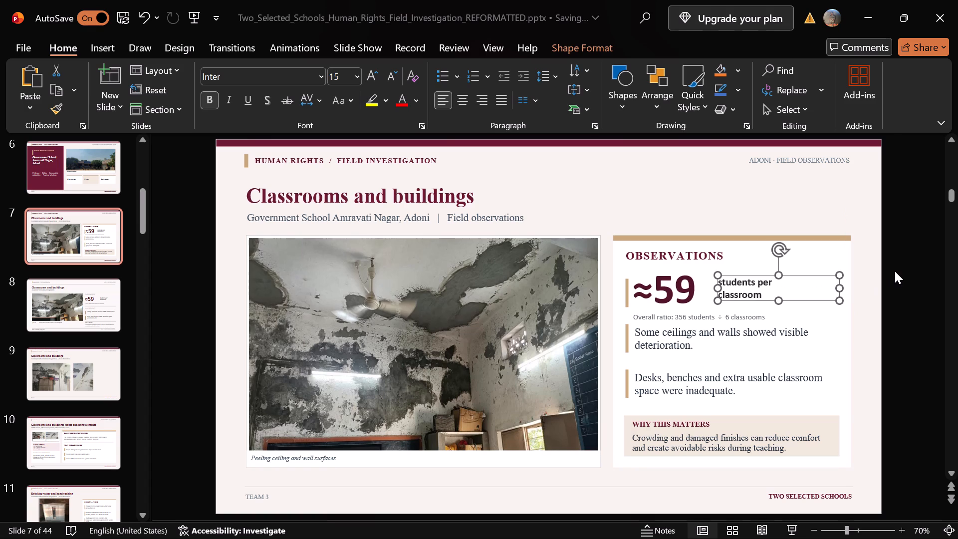
left_click(896, 270)
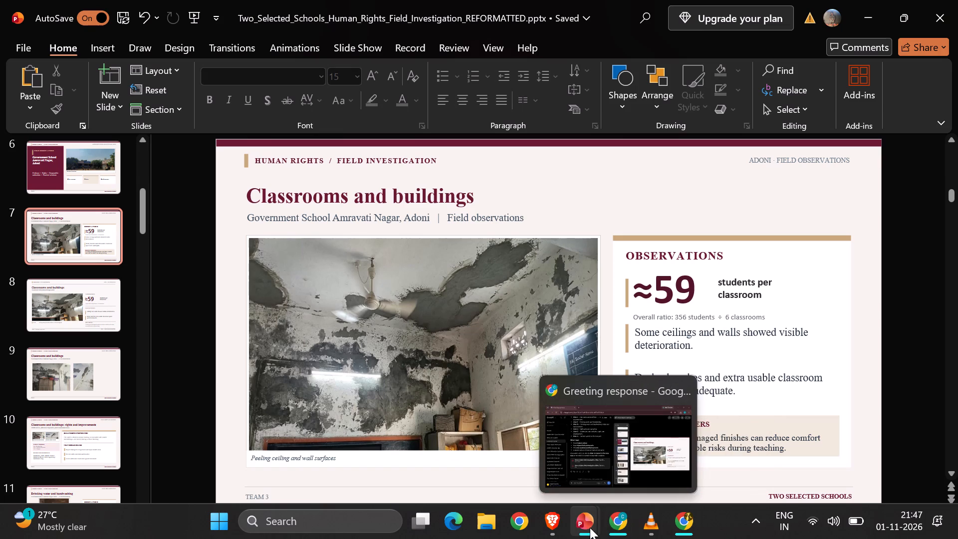
Delete slide 8, the redesigned "Classrooms and buildings" slide whose figures were copied onto slide 7.
left_click(169, 258)
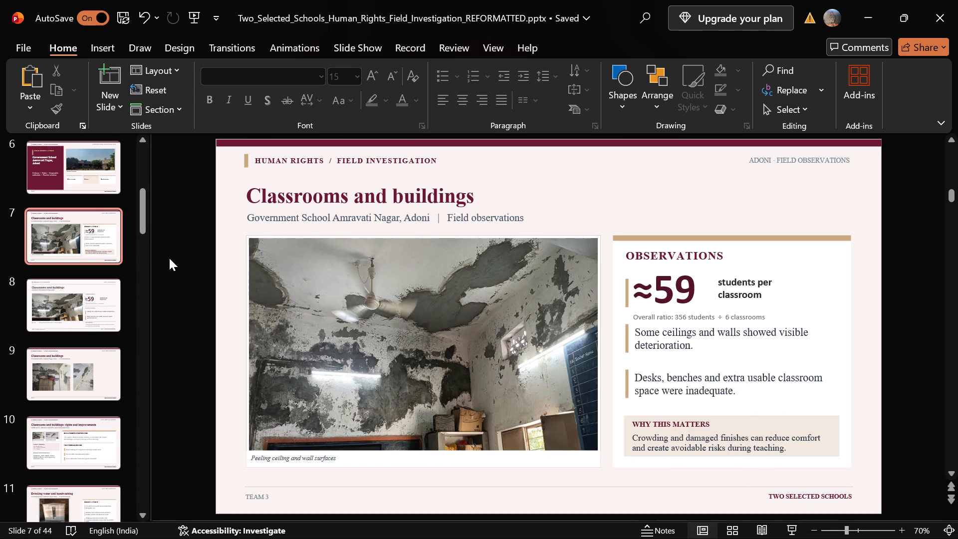
key("Down")
key("Up")
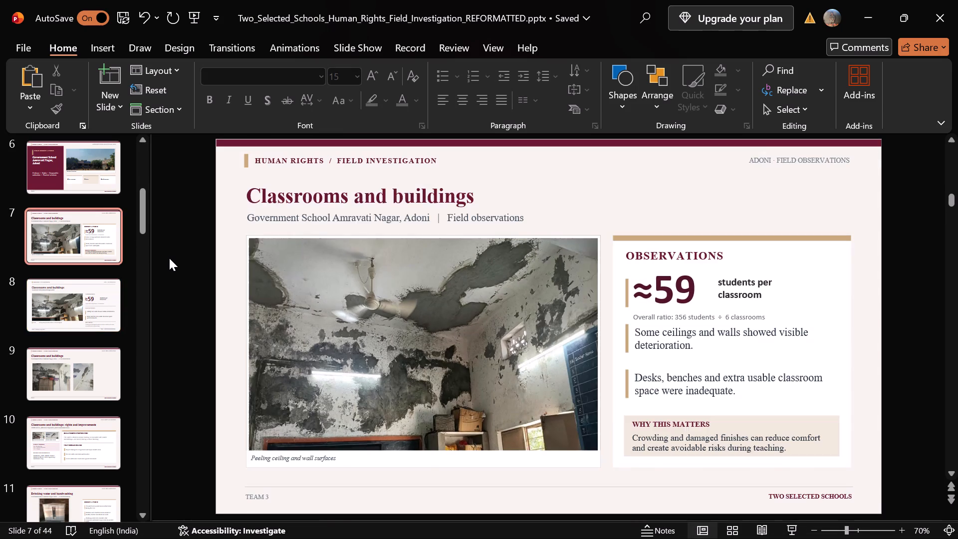
key("Down")
key("Delete")
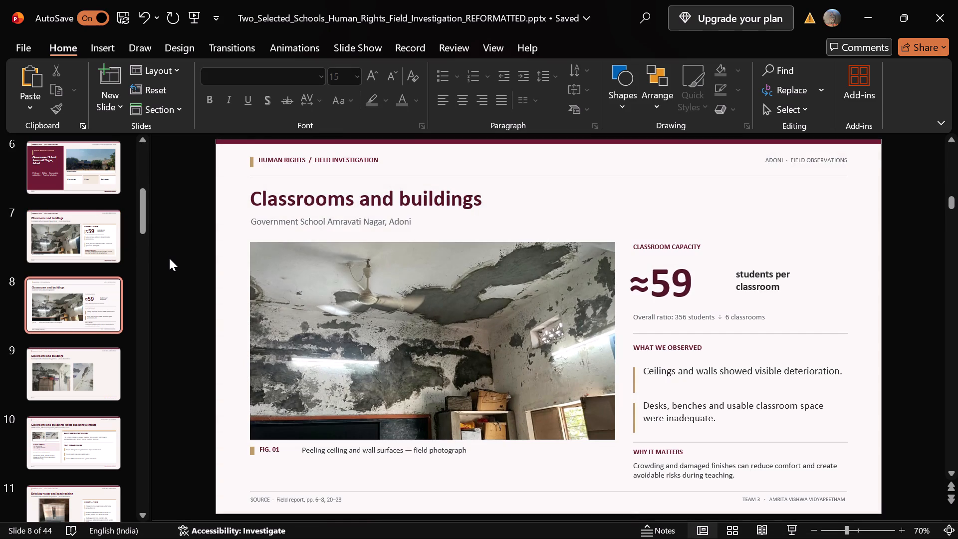
right_click(48, 297)
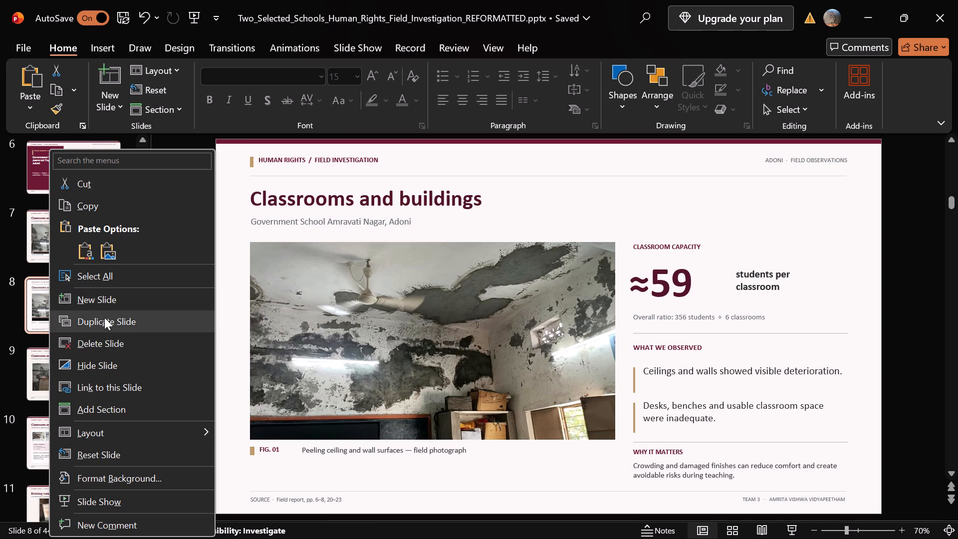
left_click(104, 351)
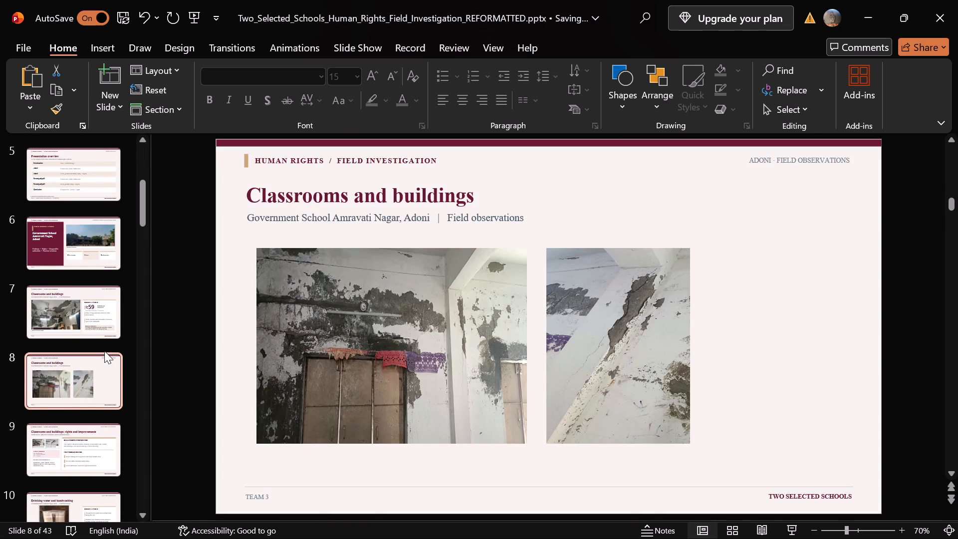
Look through the remaining slides to the closing Thank You slide and back to slide 2, checking their layout and footers.
key("Up")
key("Down")
key("Down")
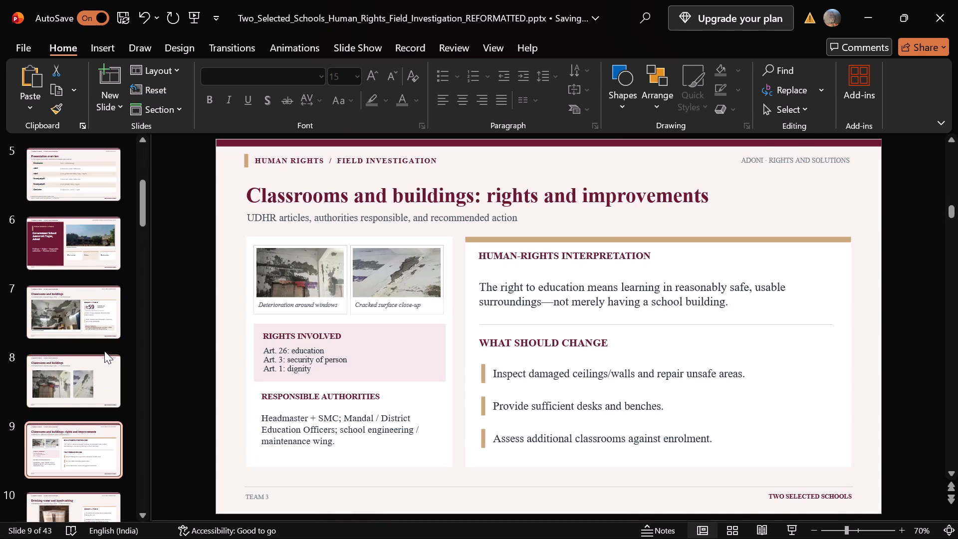
key("Down")
key("Up")
key("Up")
key("Down")
key("Down")
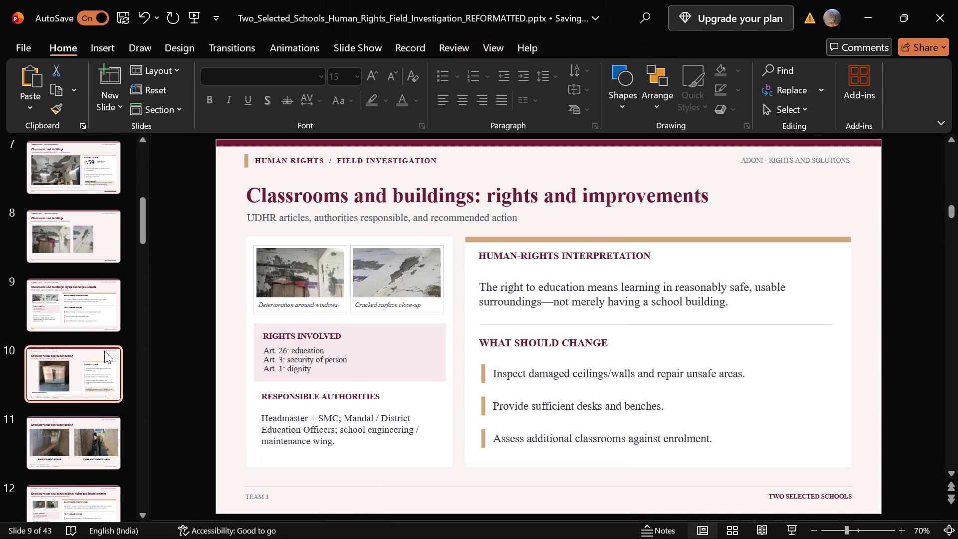
key("Down")
key("Down")
key("Up")
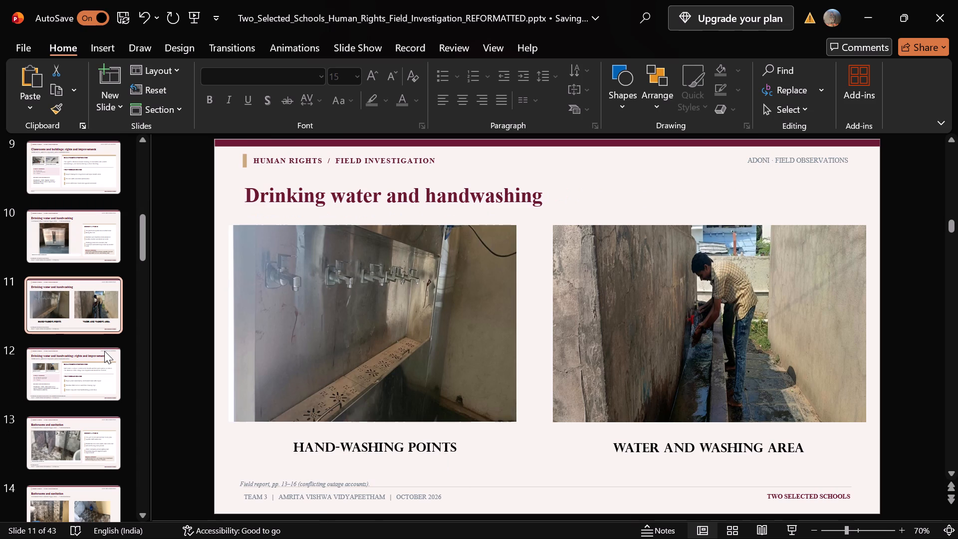
key("Down")
key("Down")
key("Down")
key("Down")
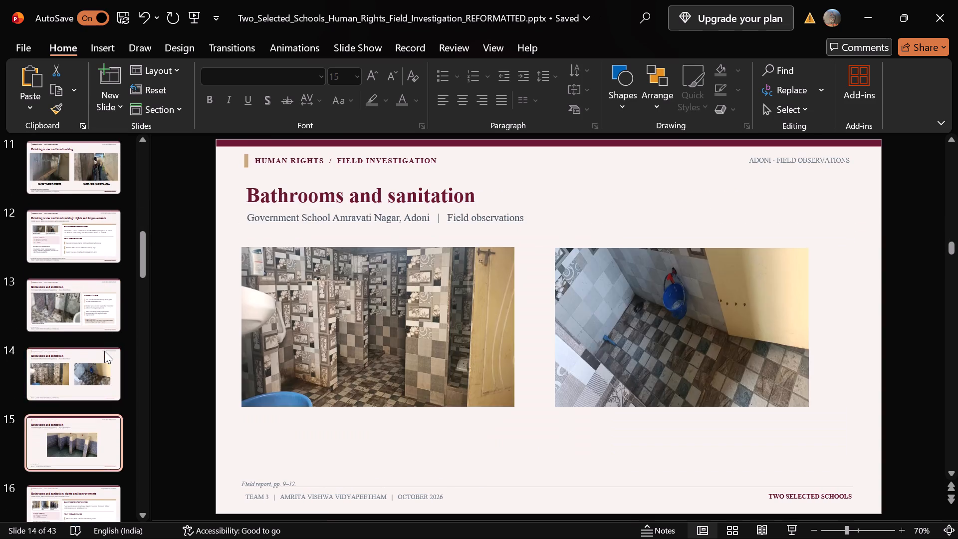
key("Down")
key("Down")
key("Down")
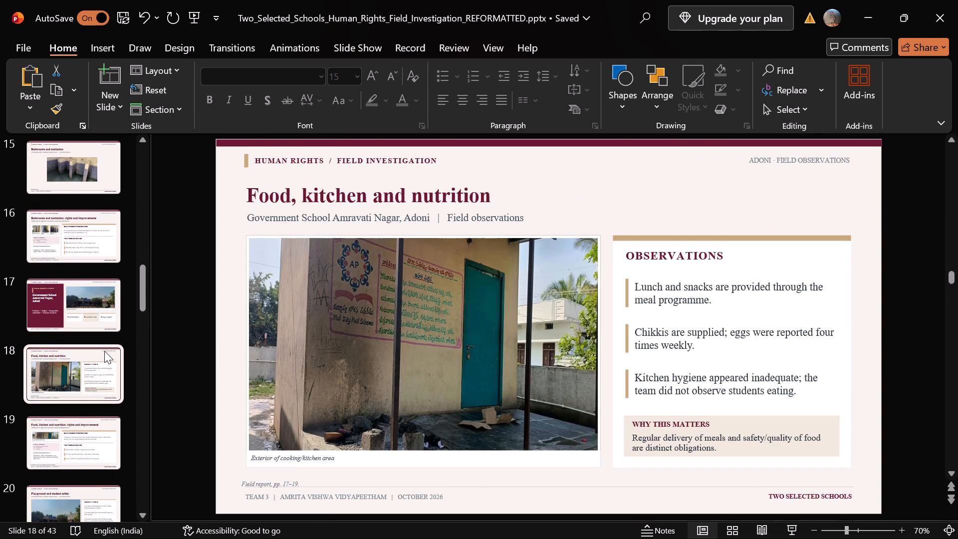
key("Down")
key("Down")
key("Down")
key("Down")
key("Down")
key("Down")
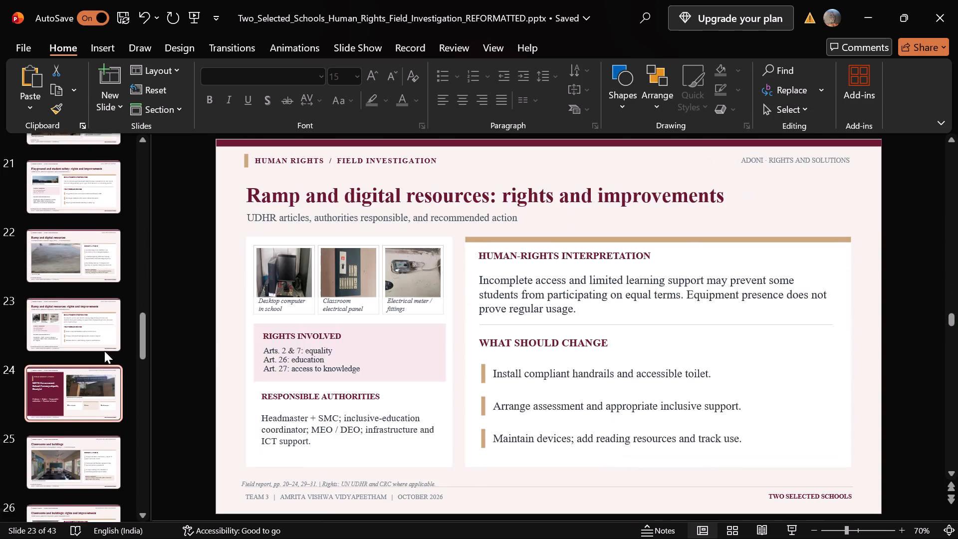
key("Down")
key("Down")
key("Down")
key("Down")
key("Down")
key("Down")
key("Down")
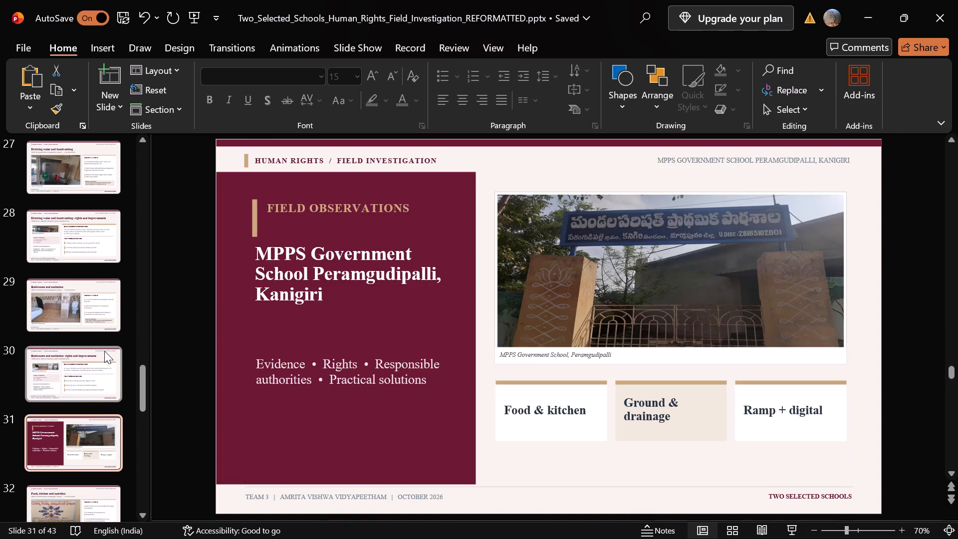
key("Down")
key("Down")
key("Down")
key("Down")
key("Down")
key("Down")
key("Down")
key("Down")
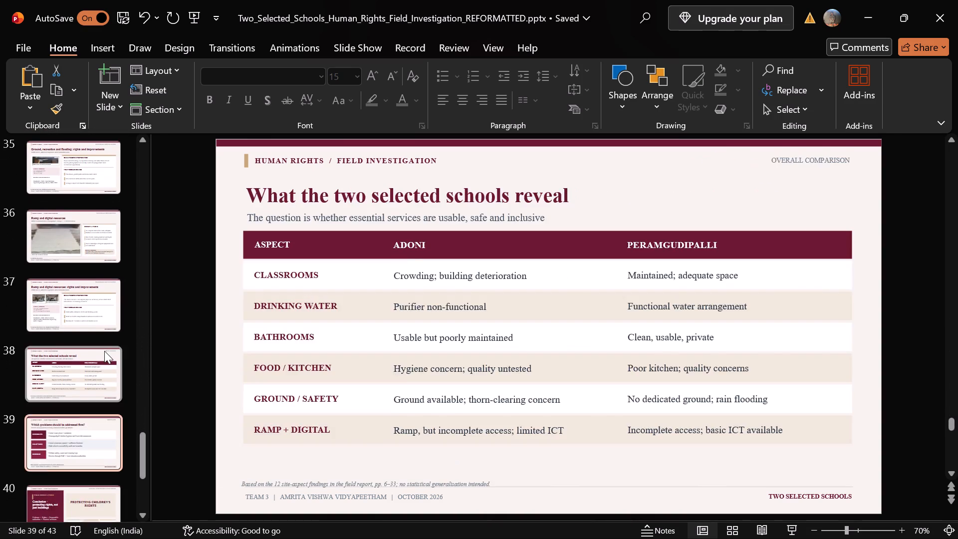
key("Down")
key("Down")
key("Down")
key("Down")
key("Down")
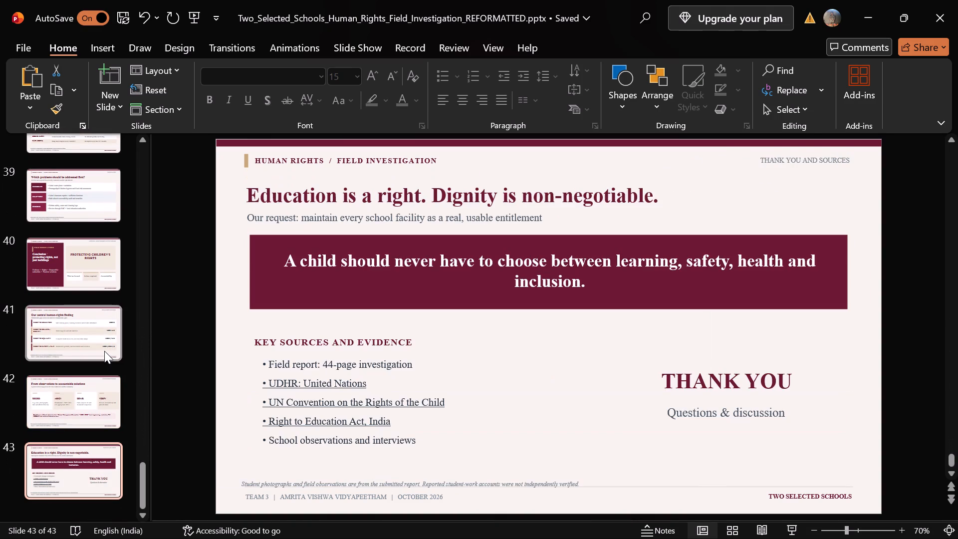
key("Down")
key("Down")
key("Up")
key("Up")
key("Up")
key("Up")
key("Up")
key("Up")
key("Up")
key("Up")
key("Up")
key("Up")
key("Up")
key("Up")
key("Up")
key("Up")
key("Up")
key("Up")
key("Up")
key("Up")
key("Up")
key("Up")
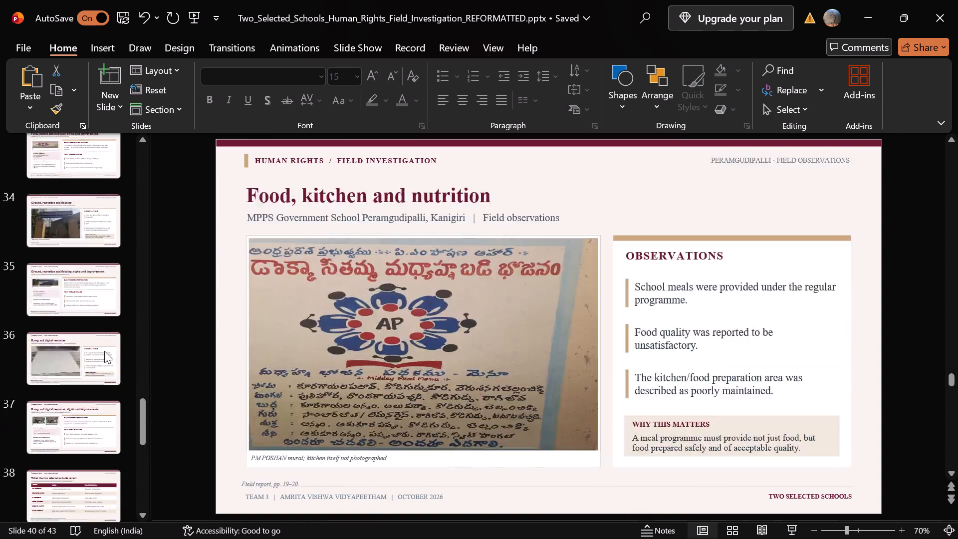
key("Down")
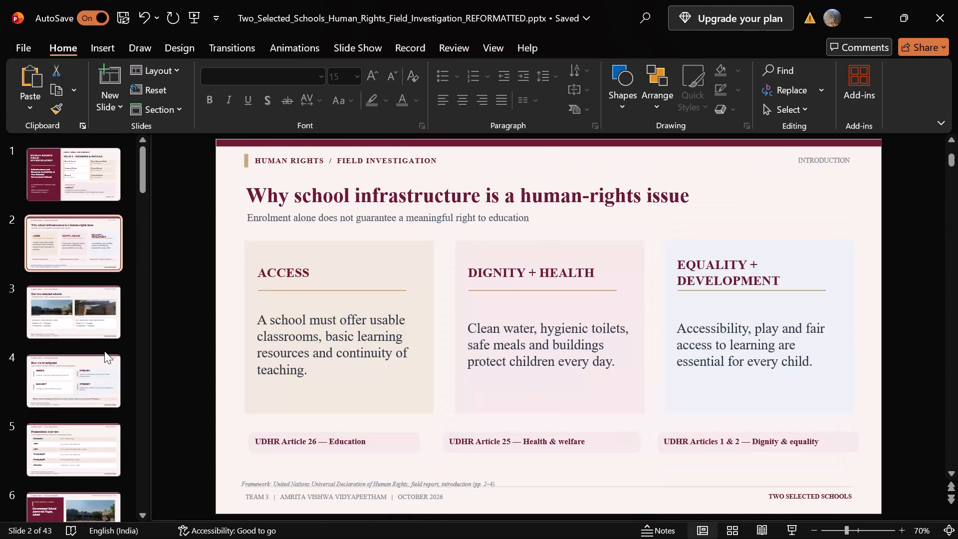
Delete the italic "Framework" source note and the "TEAM 3 | AMRITA VISHWA VIDYAPEETHAM | OCTOBER 2026" footer from slide 2.
left_click(308, 484)
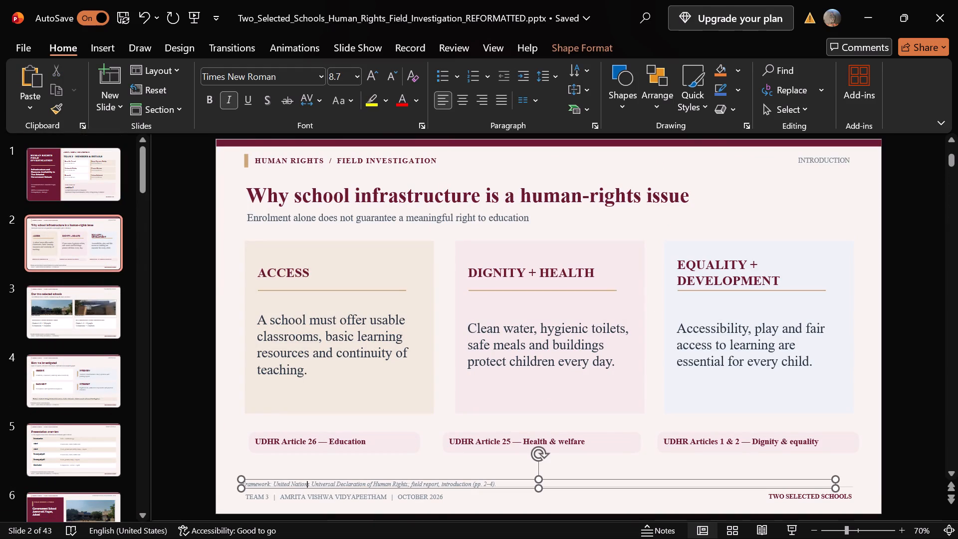
left_click(314, 479)
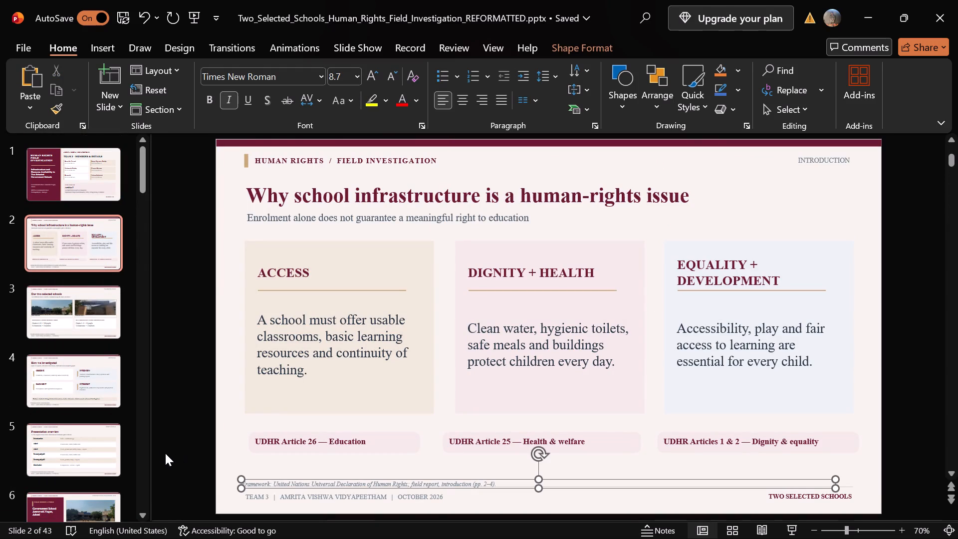
left_click(168, 455)
left_click_drag(225, 477, 494, 499)
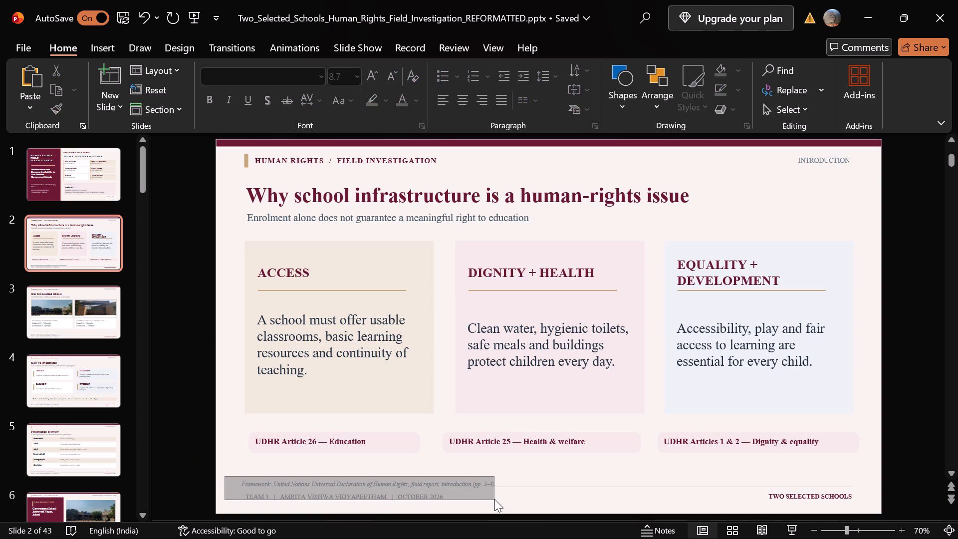
left_click_drag(494, 499, 533, 508)
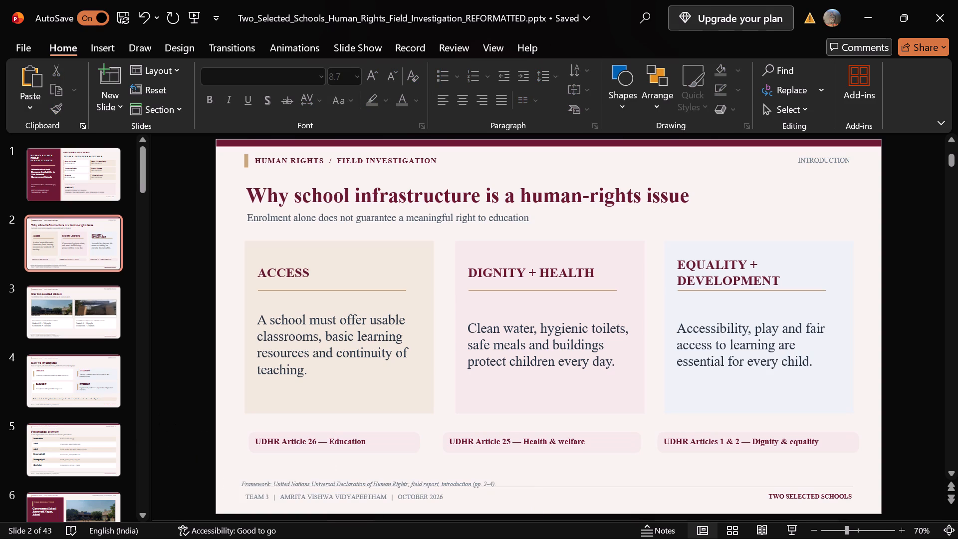
left_click_drag(227, 466, 831, 477)
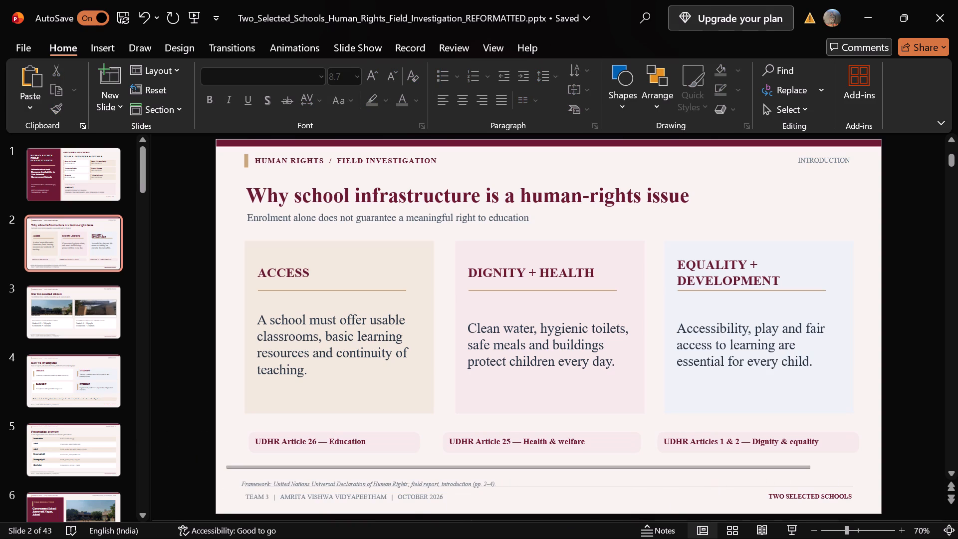
left_click(621, 483)
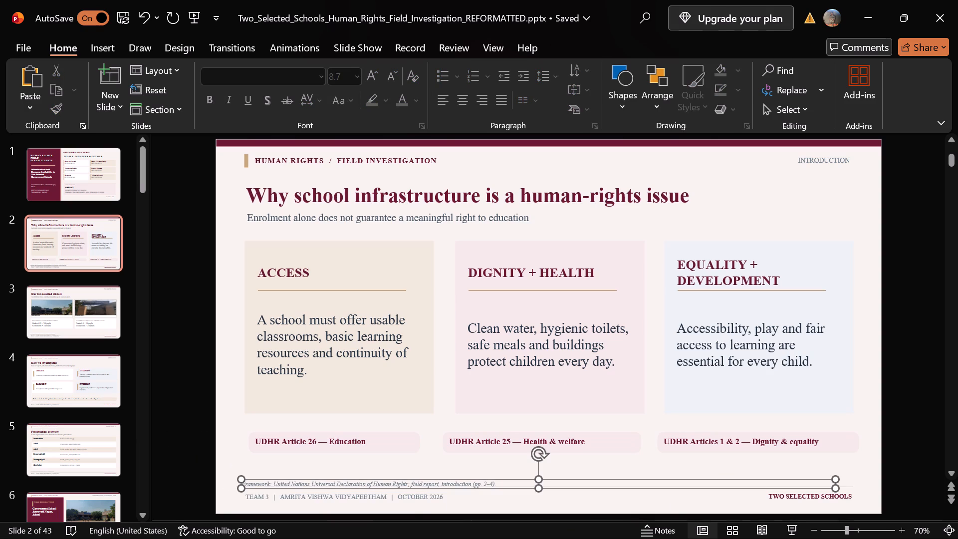
key("Delete")
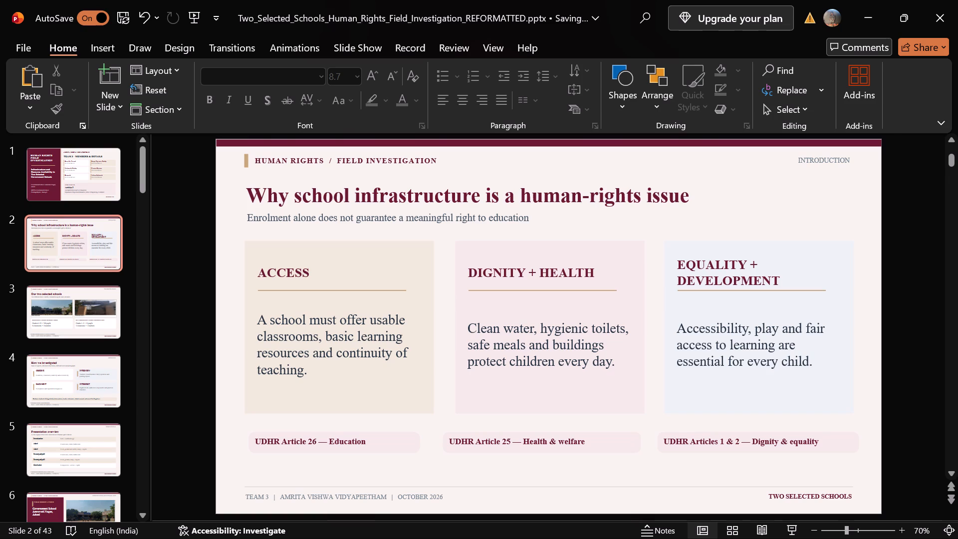
left_click(484, 485)
left_click(391, 503)
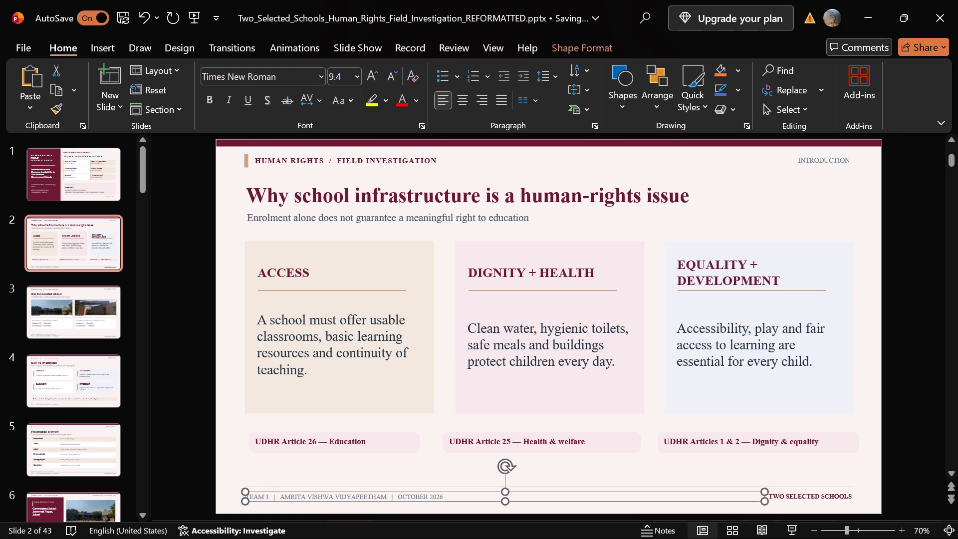
key("Delete")
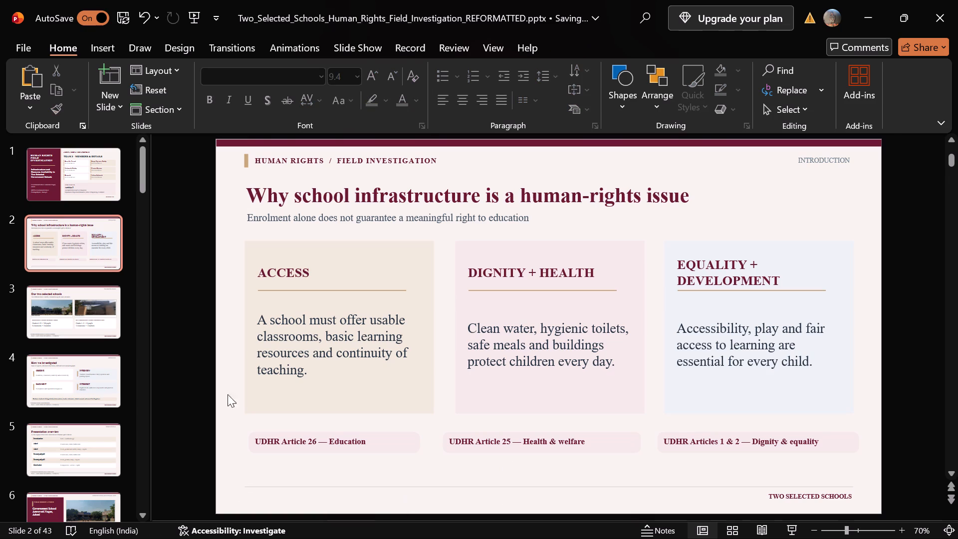
Delete the team, university and date footer and the italic "Field report, school-profile table" note from slide 3.
left_click(181, 373)
key("Down")
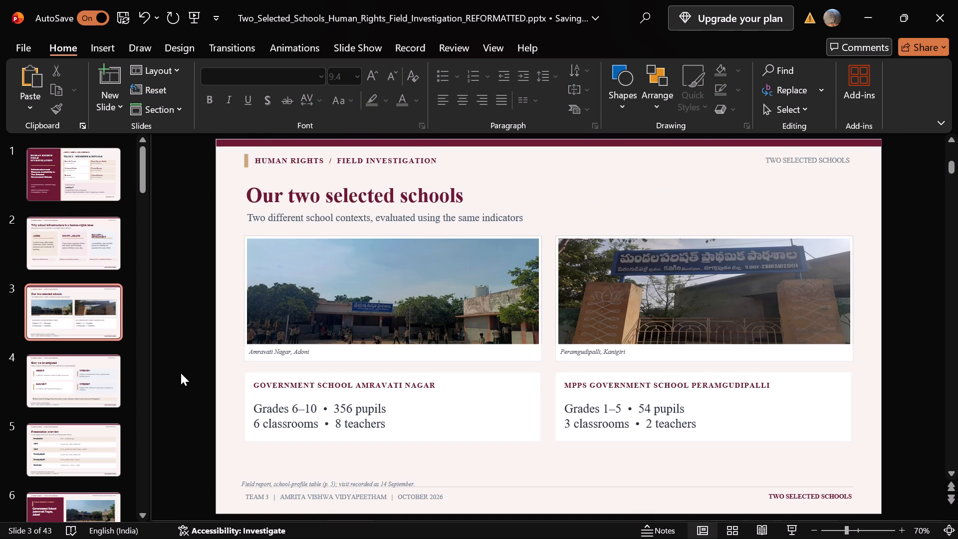
left_click(245, 493)
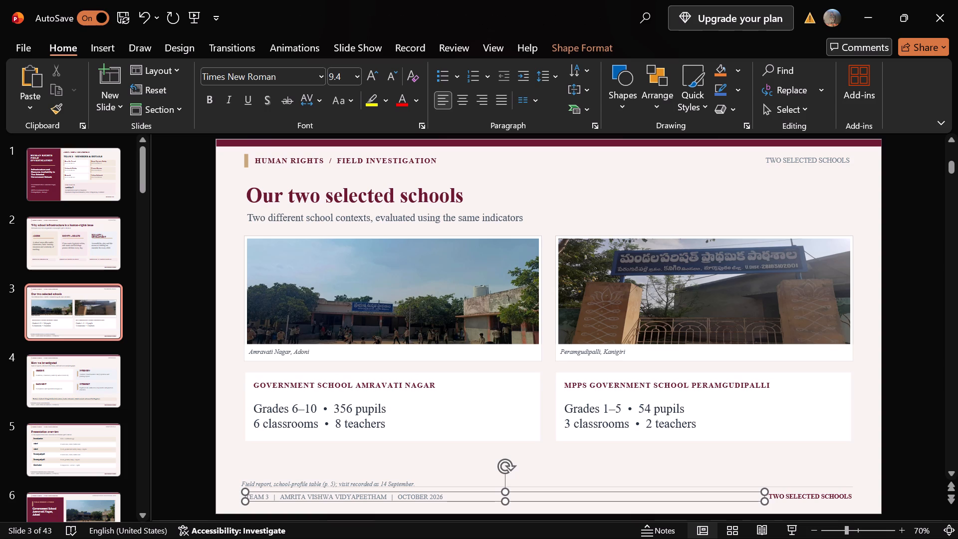
left_click(257, 493)
key("Delete")
left_click(265, 486)
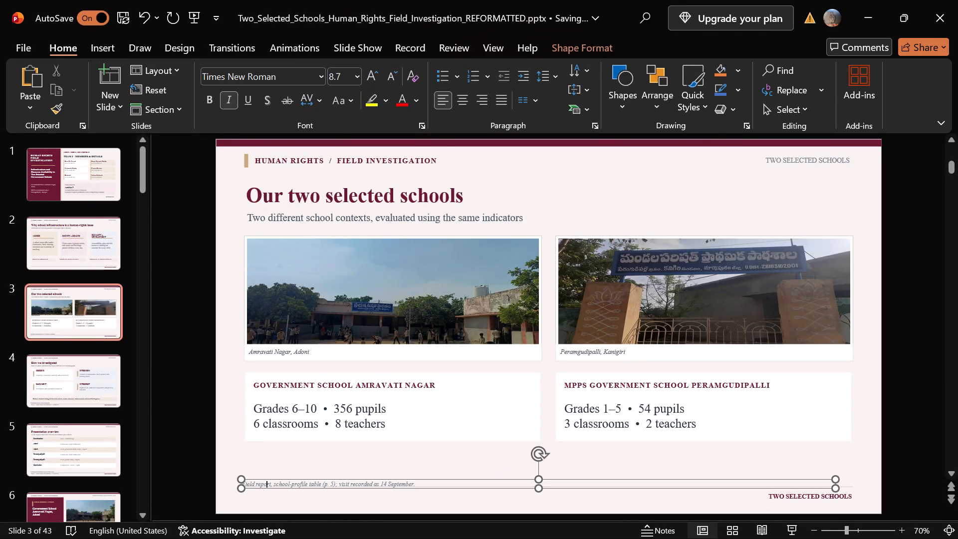
left_click(266, 488)
key("Delete")
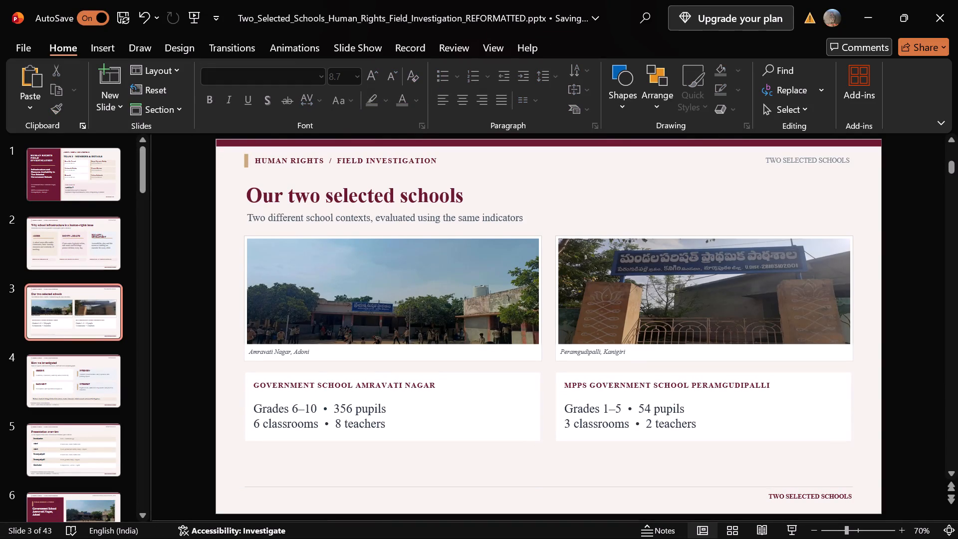
Delete the italic "Methodology and limitations" source note and the team, university and date footer from slide 4.
left_click(78, 365)
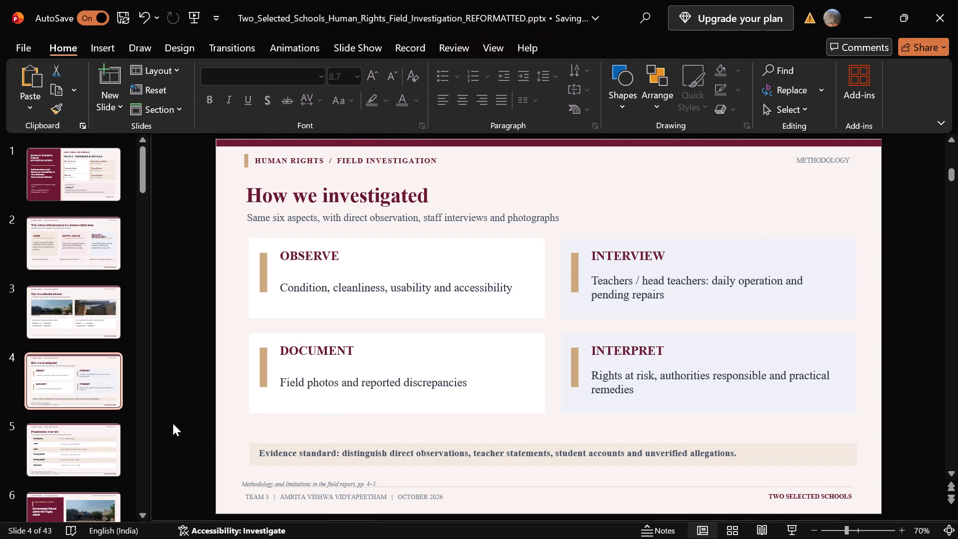
left_click(248, 481)
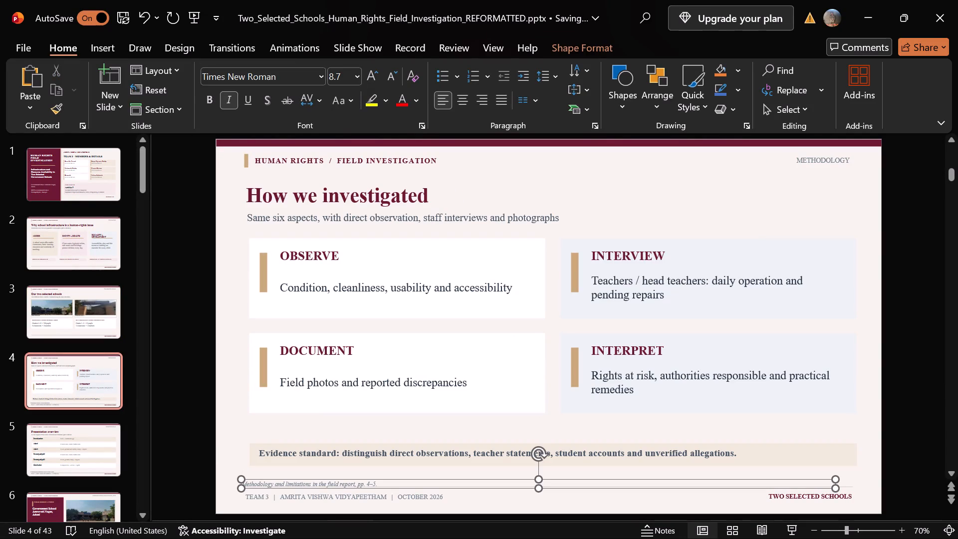
left_click(261, 478)
key("Delete")
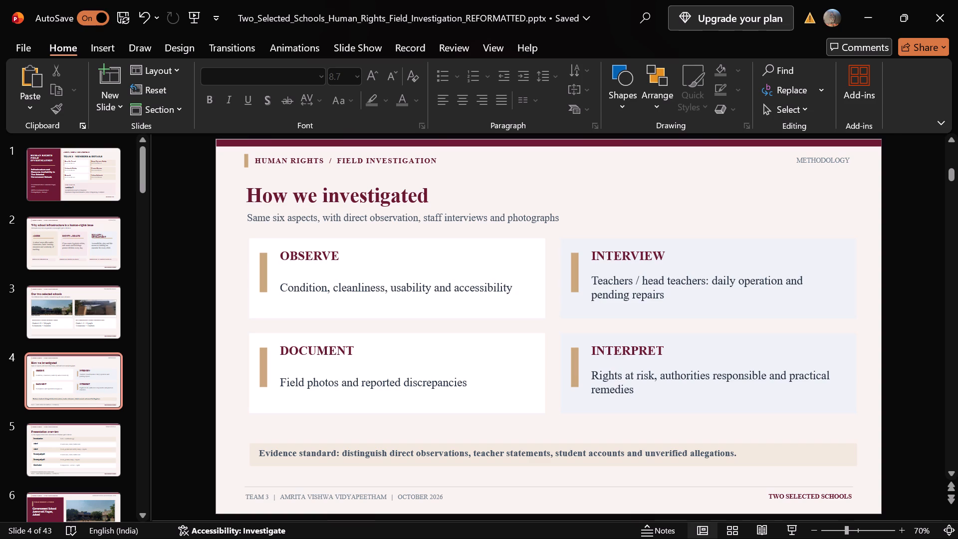
left_click(261, 484)
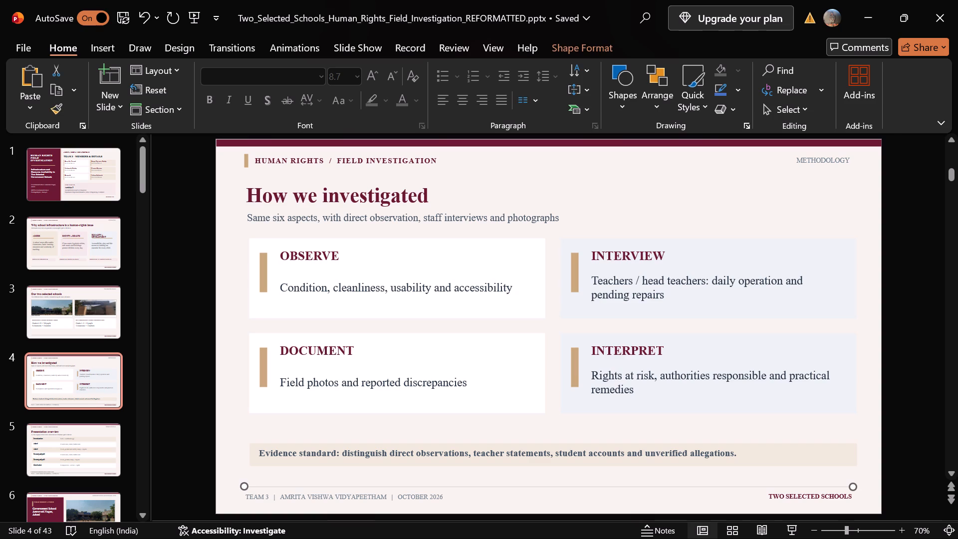
left_click(263, 493)
left_click(274, 490)
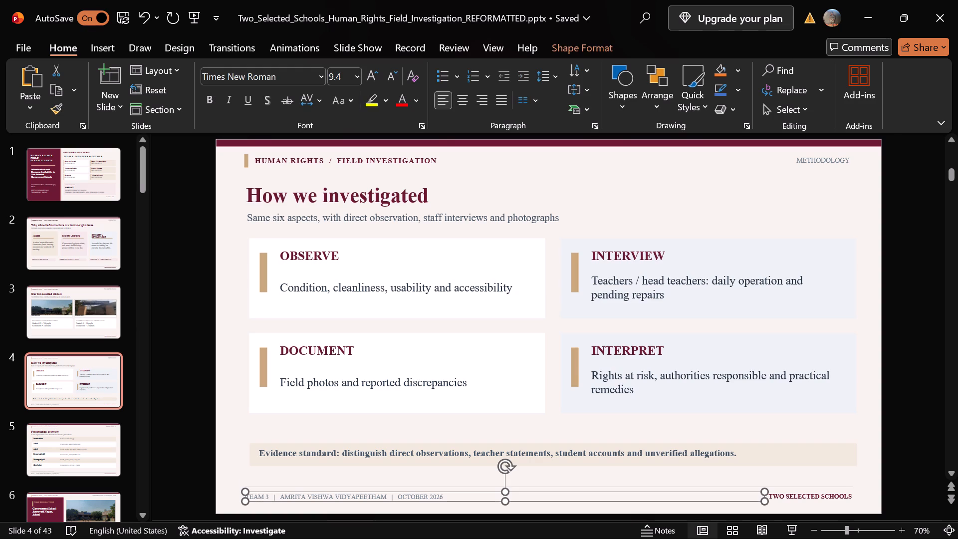
key("Delete")
Delete the team, university and date footer and the italic "Six aspects per school" note from the Presentation overview slide 5.
left_click(80, 461)
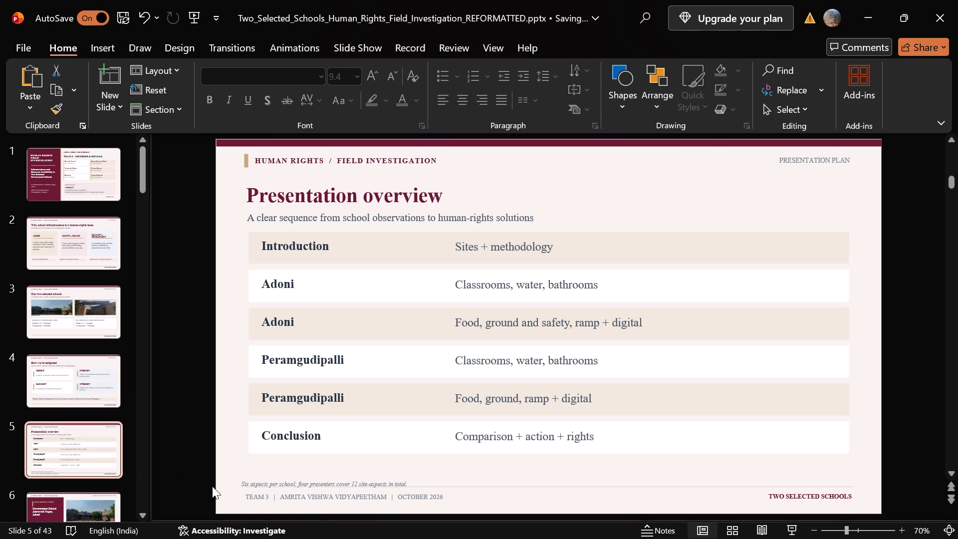
left_click(255, 495)
left_click(267, 490)
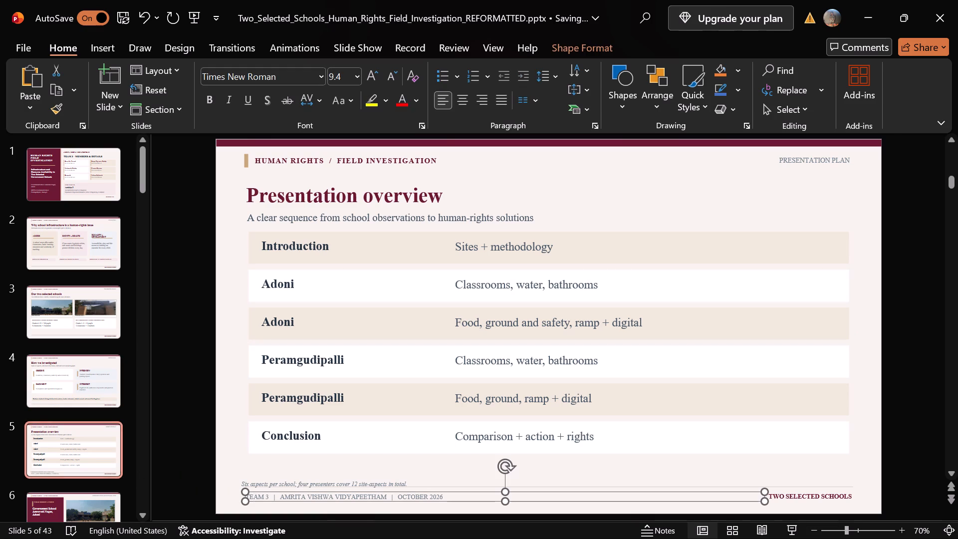
key("Delete")
left_click(258, 478)
left_click(259, 478)
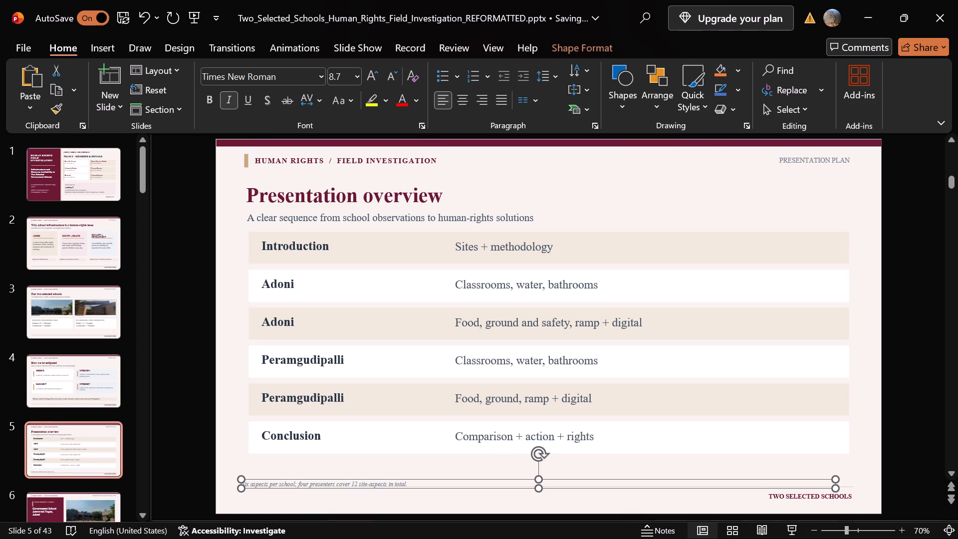
key("Delete")
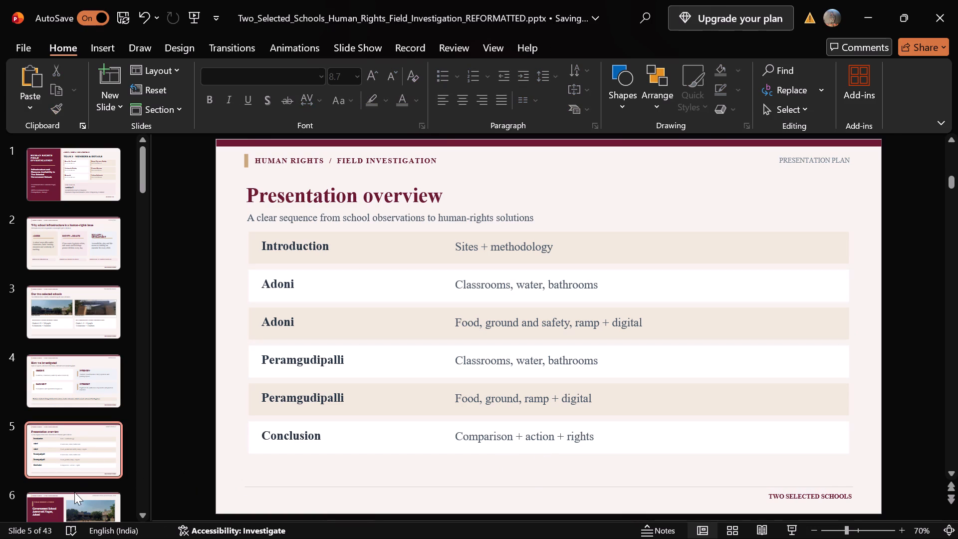
Delete the "TEAM 3" footer from slide 6, the Government School Amravati Nagar, Adoni section slide.
left_click(78, 499)
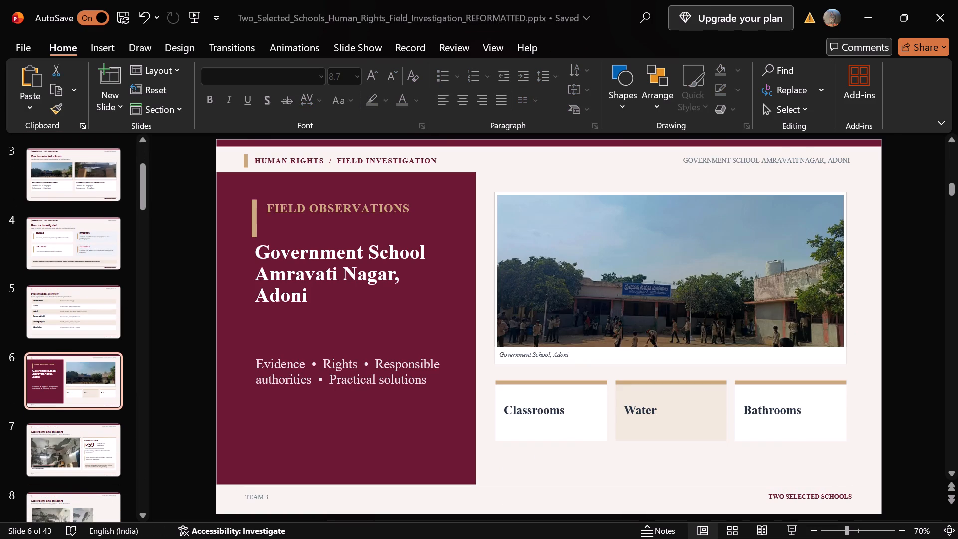
left_click(45, 313)
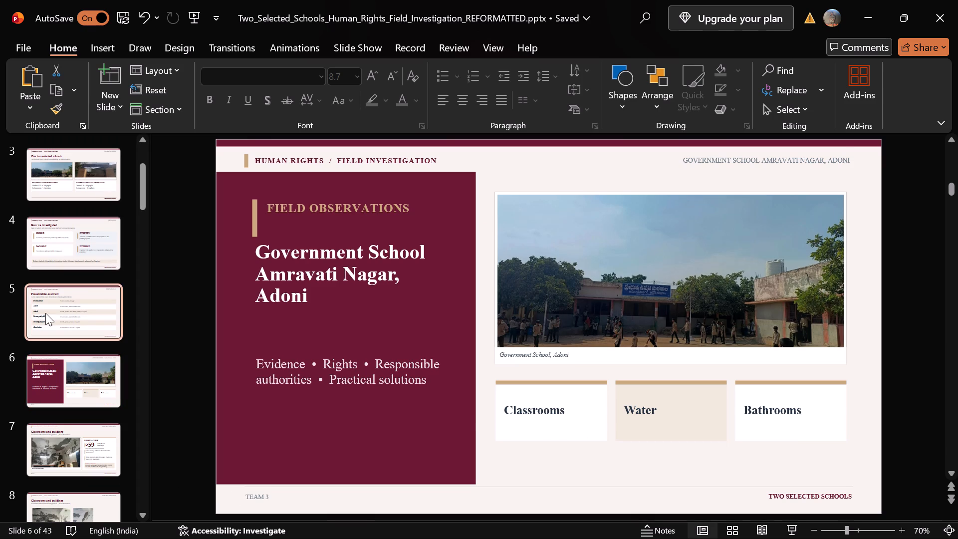
left_click(48, 389)
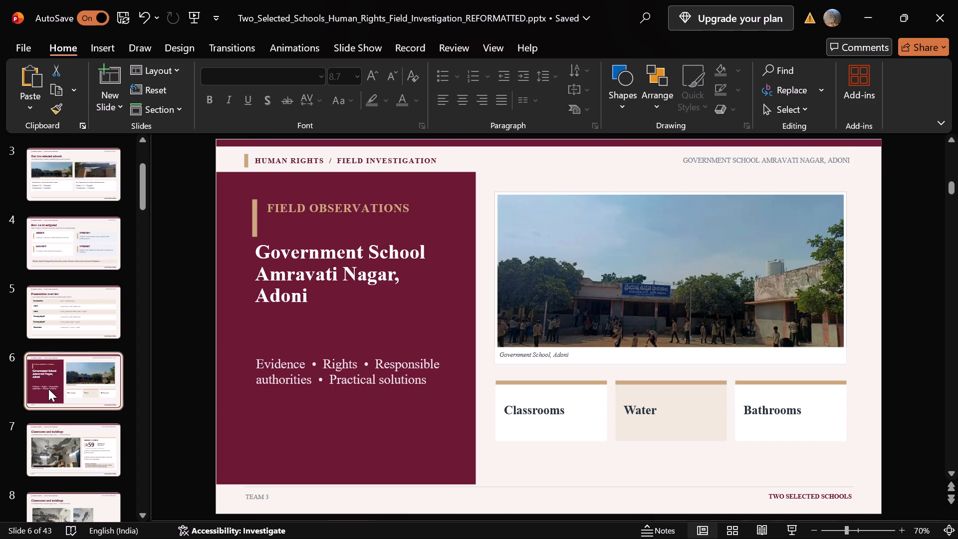
left_click(255, 498)
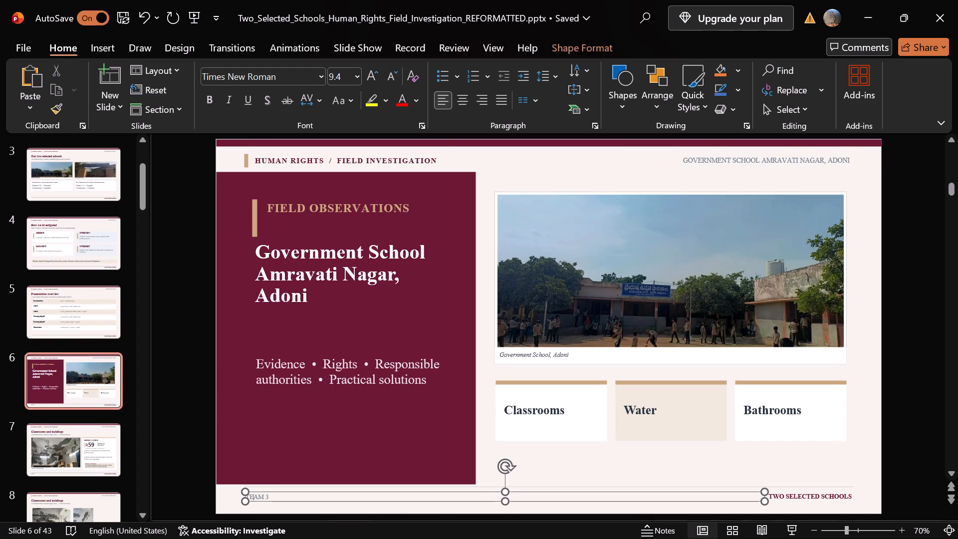
left_click(272, 501)
key("Delete")
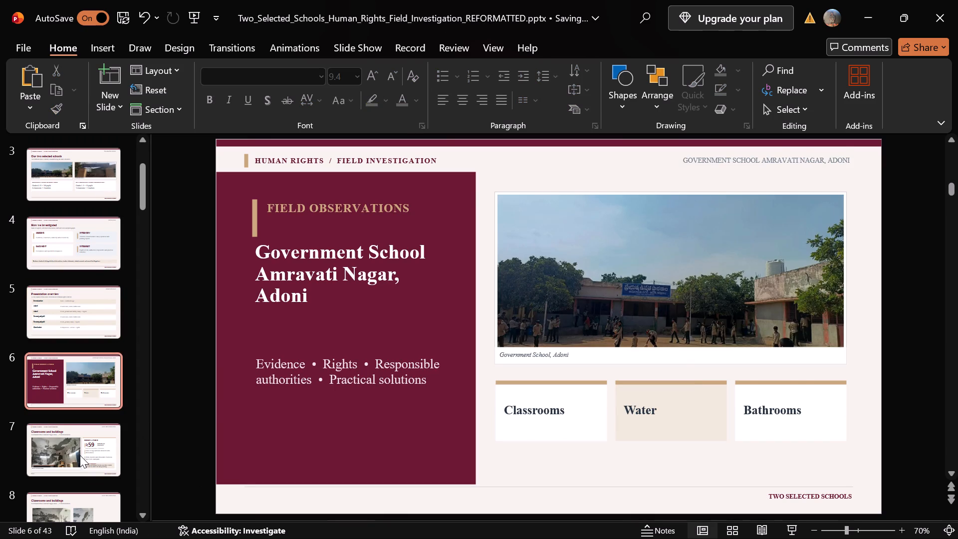
Look through slides 7 to 12 on classrooms and drinking water, checking their footers and source notes.
left_click(80, 455)
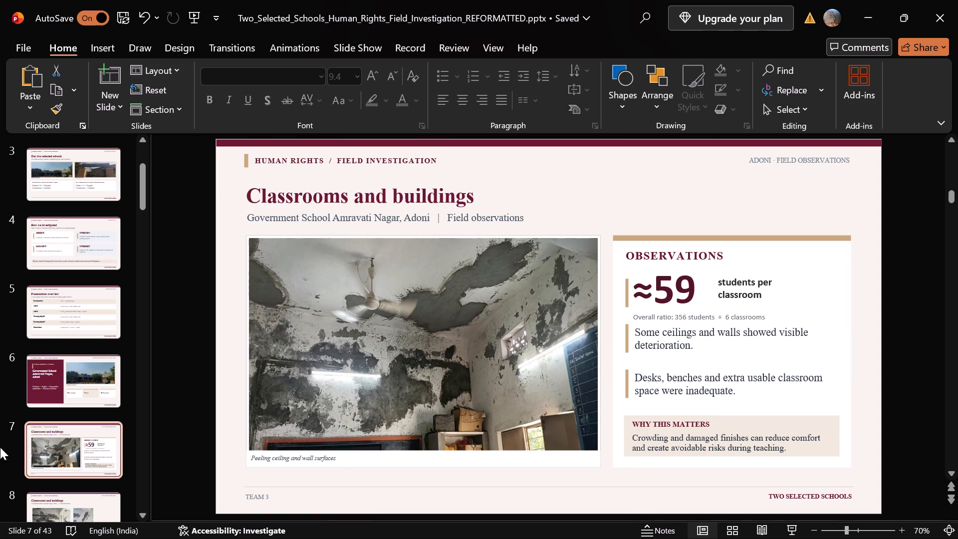
left_click(101, 432)
key("Down")
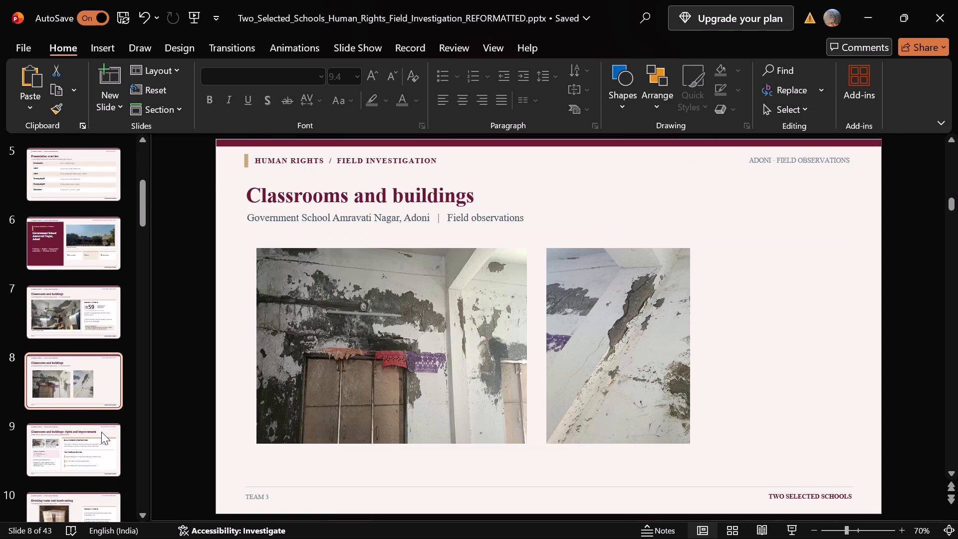
key("Down")
key("Up")
key("Up")
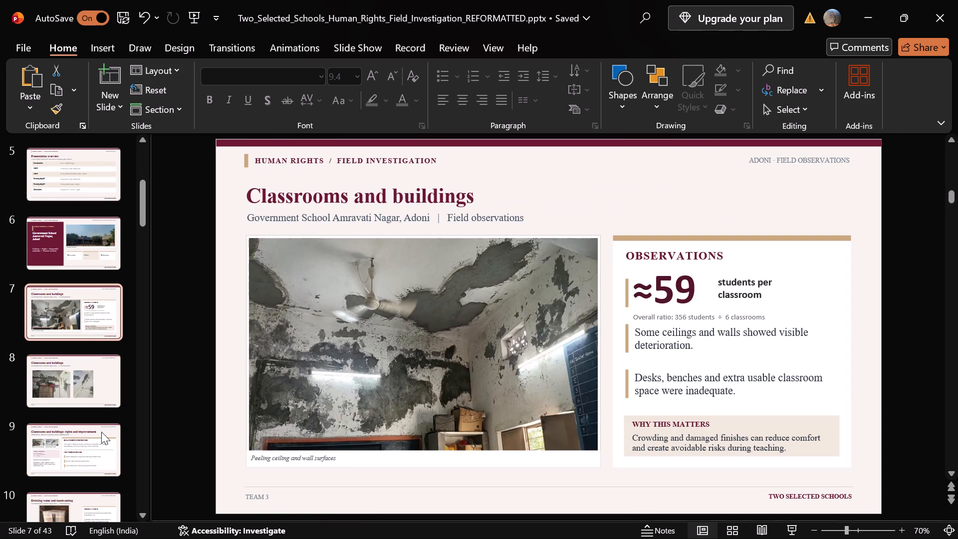
key("Down")
key("Down")
key("Down")
key("Down")
key("Down")
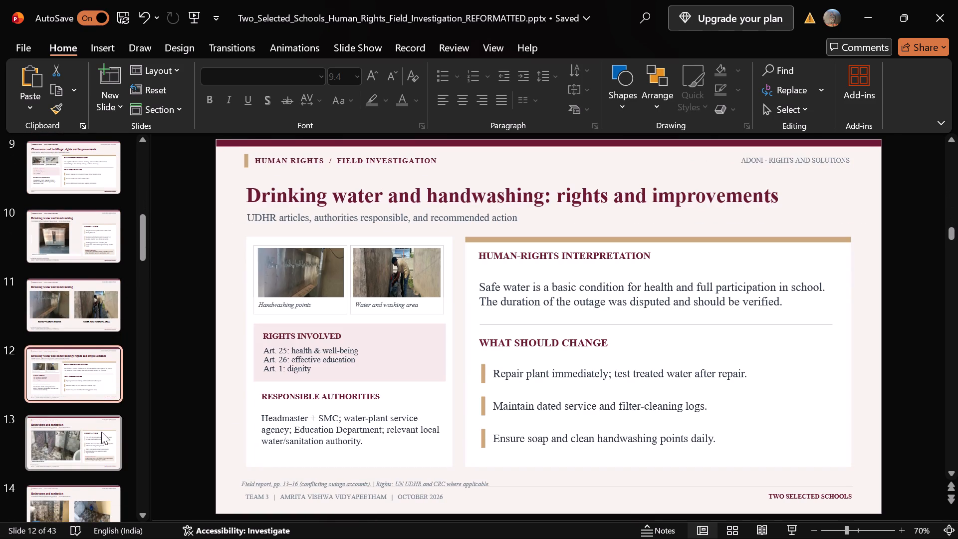
Clear the italic "Field report, pp. 13–16" source note and delete the team, university and date footer on slide 12.
left_click(250, 485)
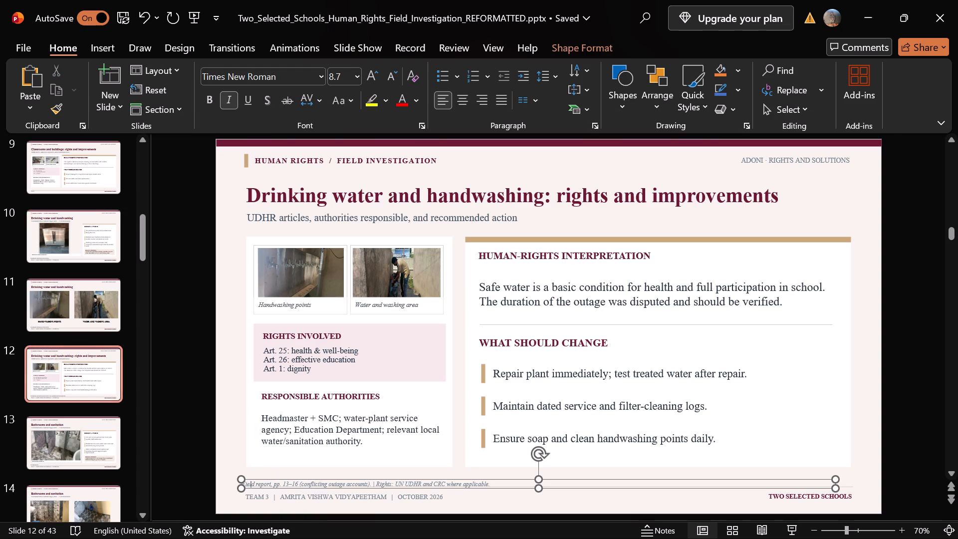
key("ctrl+a")
key("BackSpace")
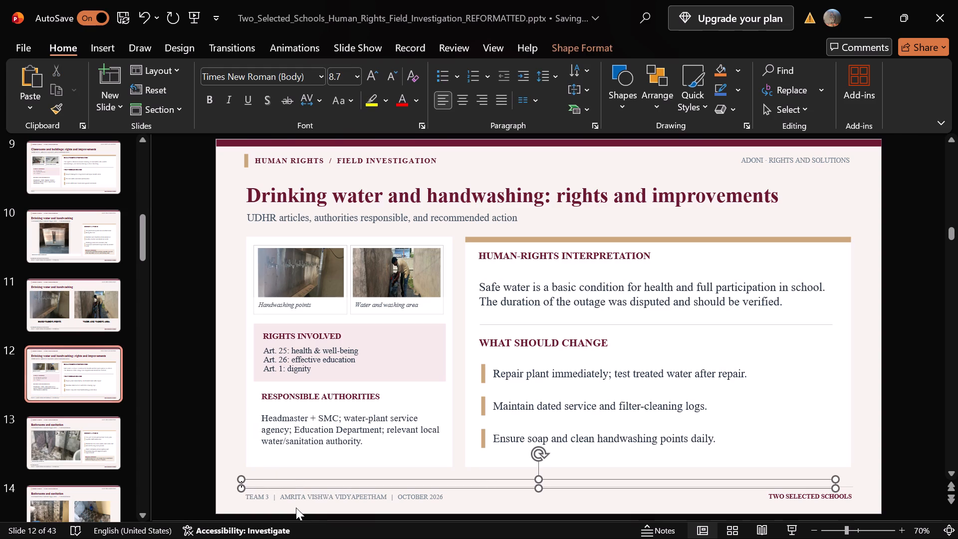
left_click(299, 499)
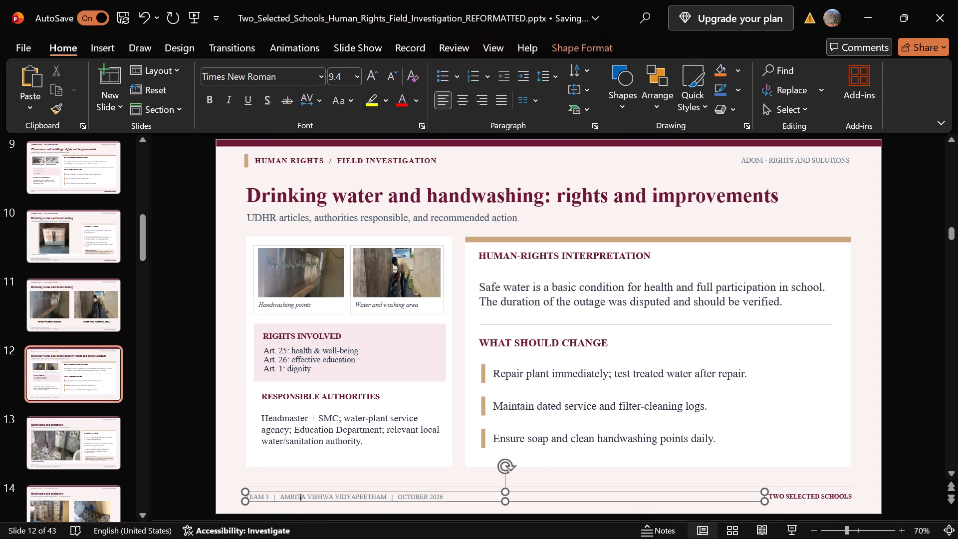
left_click(295, 500)
key("Delete")
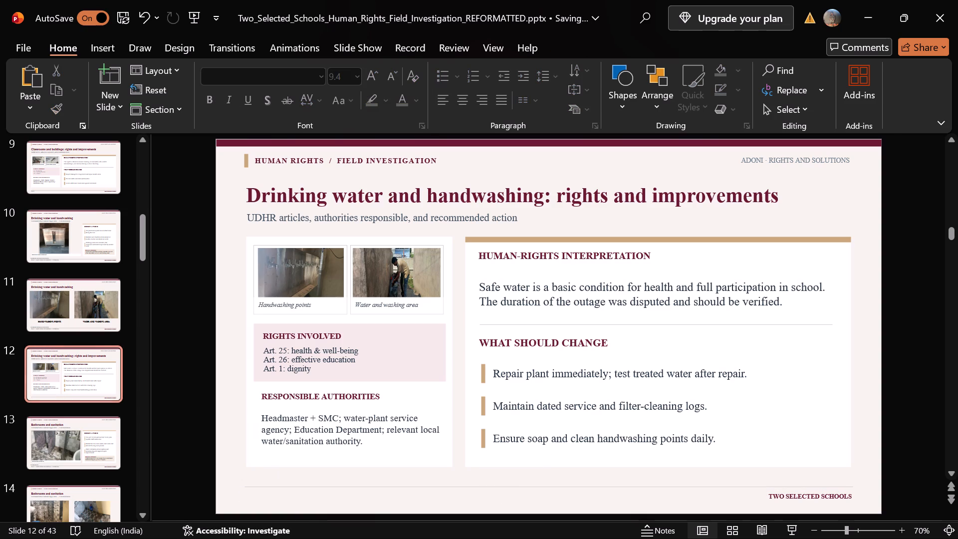
Delete the italic "Field report, pp. 9–12" note and the team, university and date footer from slide 13, Bathrooms and sanitation.
left_click(25, 435)
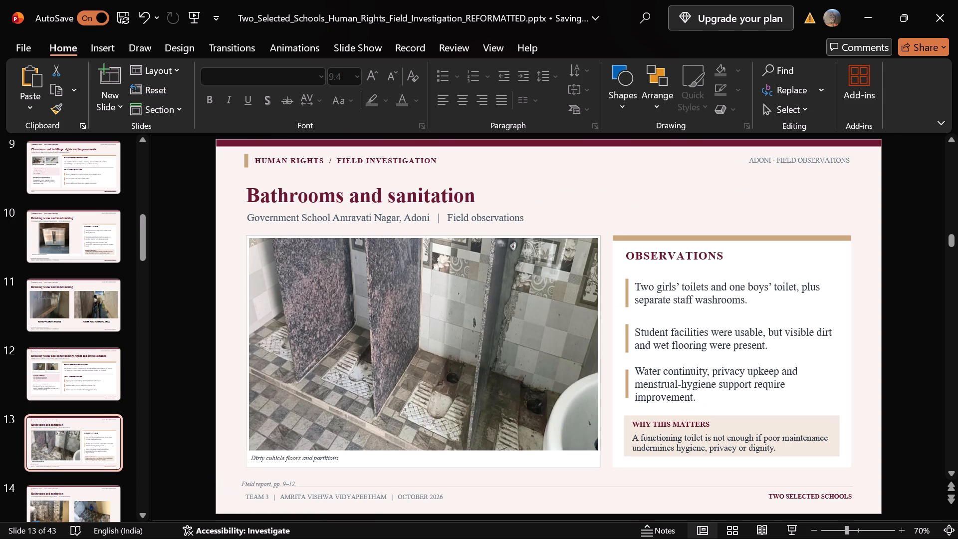
left_click(245, 481)
left_click(254, 479)
key("Delete")
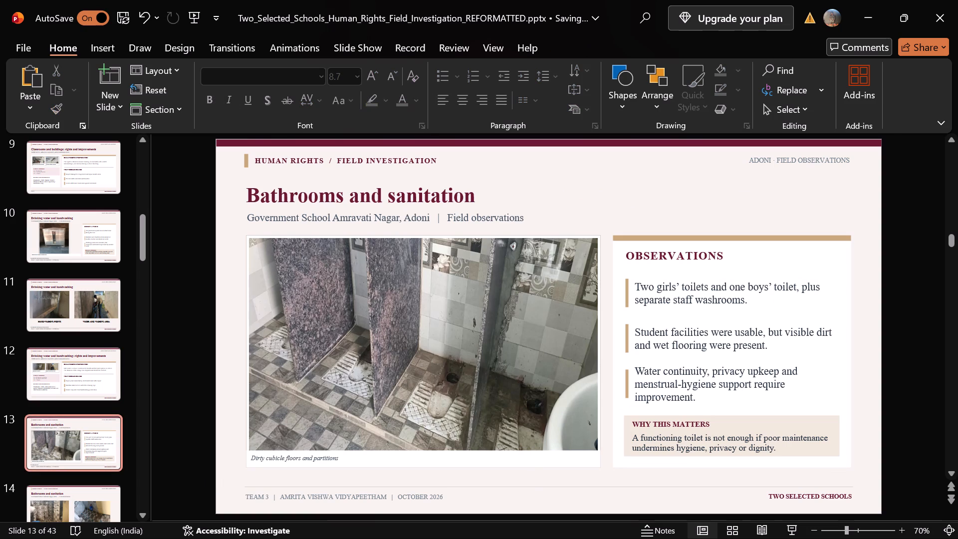
left_click(250, 494)
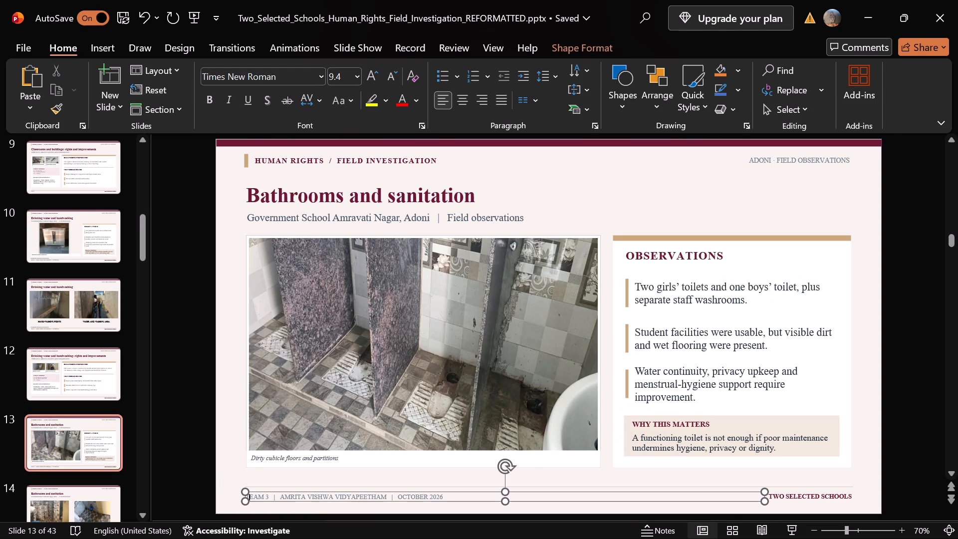
left_click(255, 490)
key("Delete")
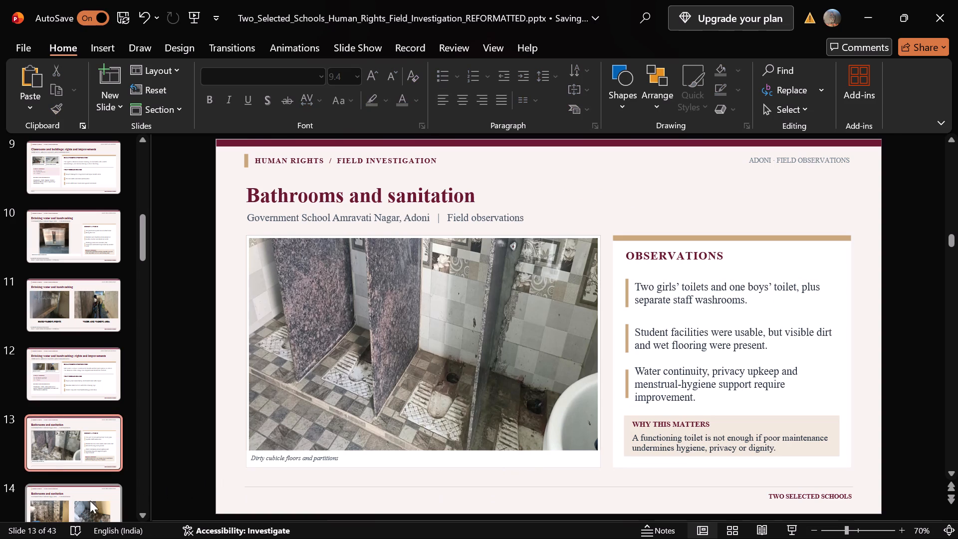
Delete the team, university and date footer and the italic "Field report, pp. 9–12" note from slide 14.
left_click(74, 514)
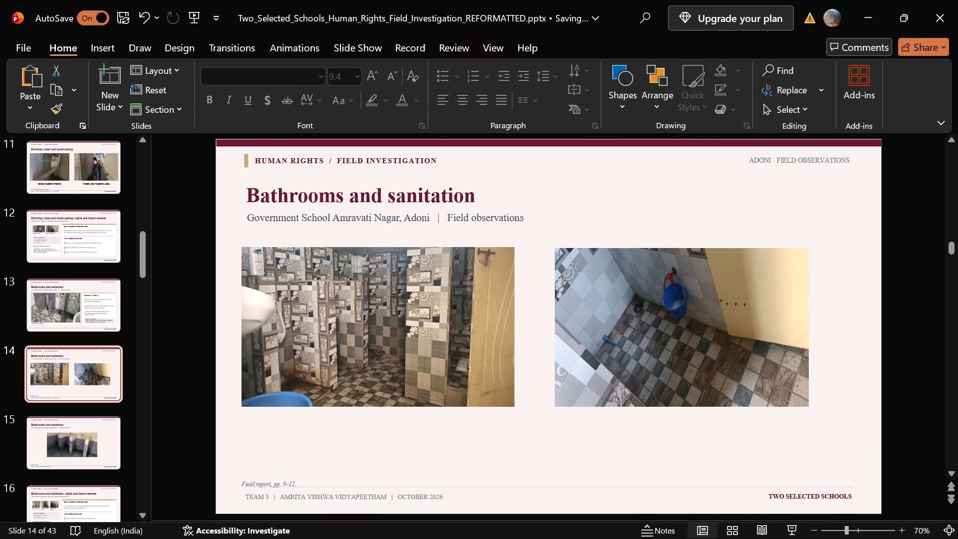
left_click(260, 493)
left_click(263, 492)
key("Delete")
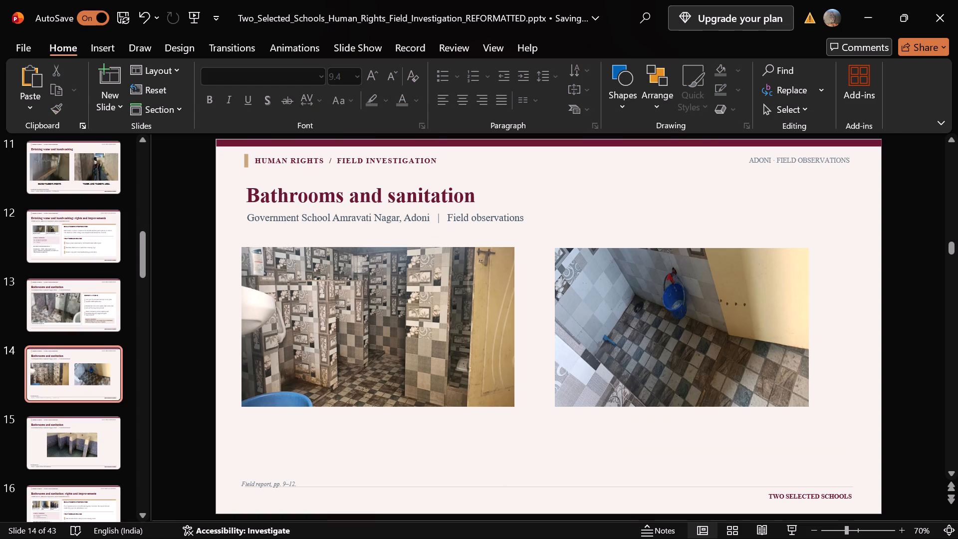
left_click(260, 486)
left_click(275, 478)
key("Delete")
Delete the italic field-report and rights source note and the team, university and date footer from slide 16.
left_click(60, 497)
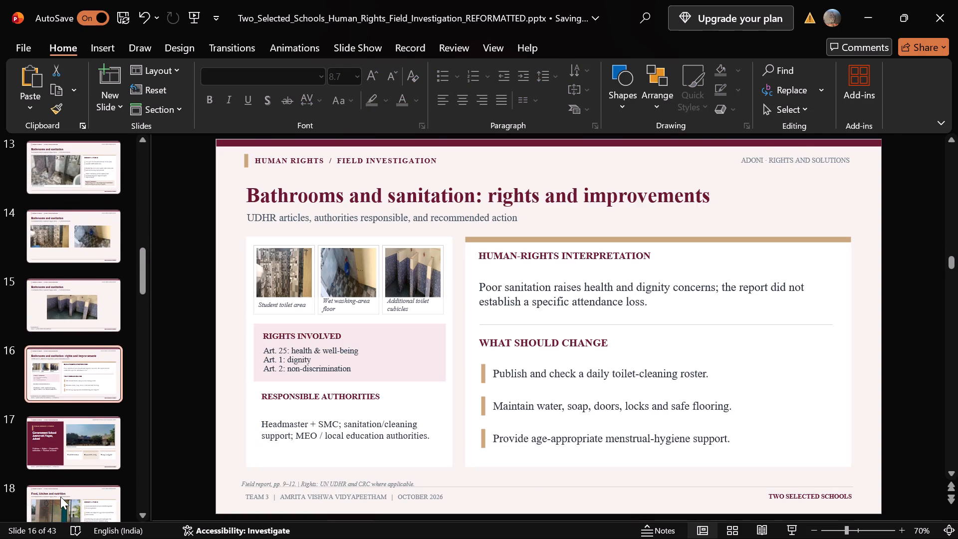
left_click(273, 499)
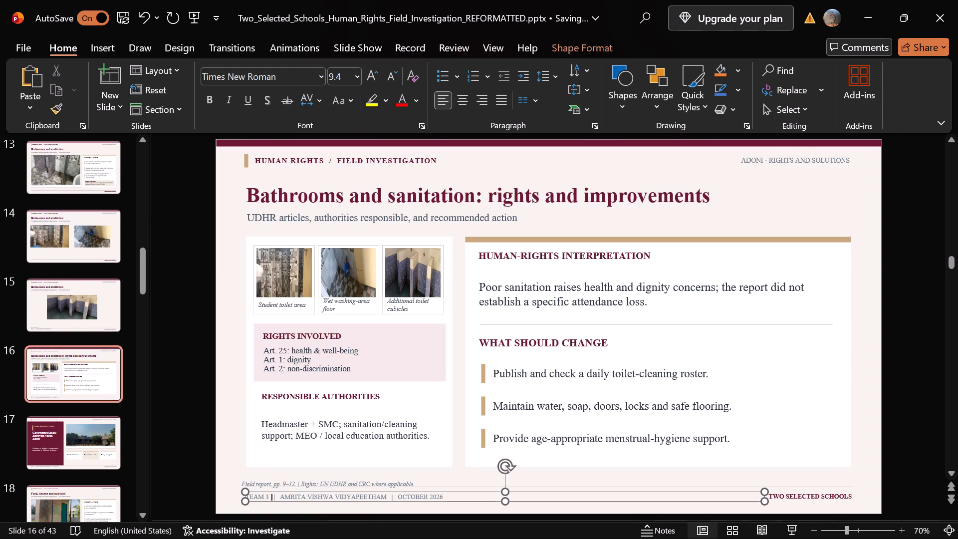
left_click(268, 488)
key("Delete")
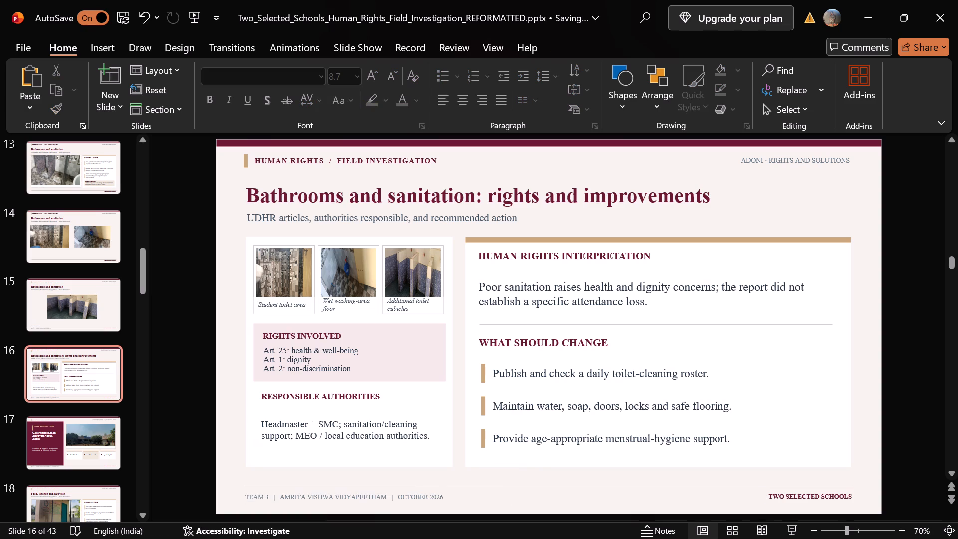
left_click(268, 493)
left_click(277, 491)
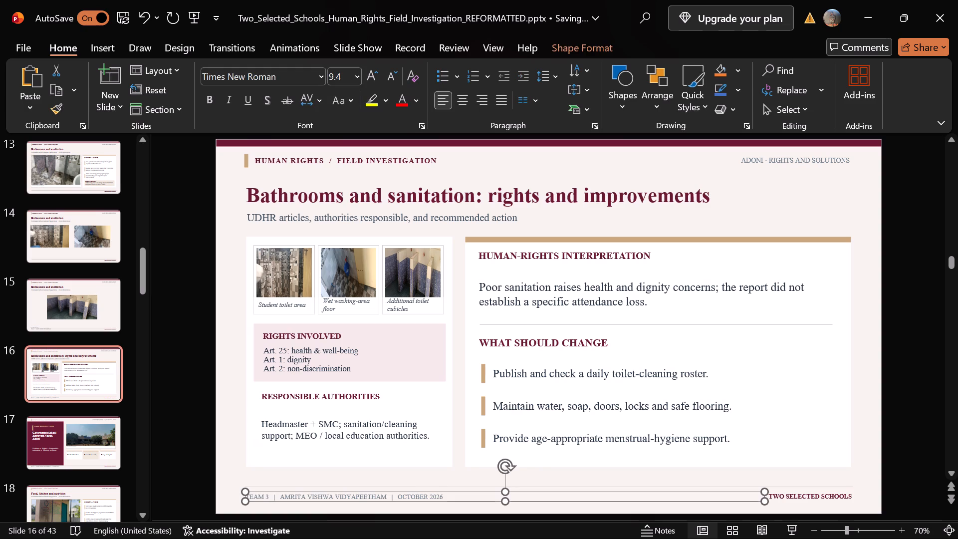
key("Delete")
Delete the "TEAM 3 | AMRITA VISHWA VIDYAPEETHAM | OCTOBER 2026" footer from slide 17, the second Adoni section slide.
key("Down")
left_click(277, 491)
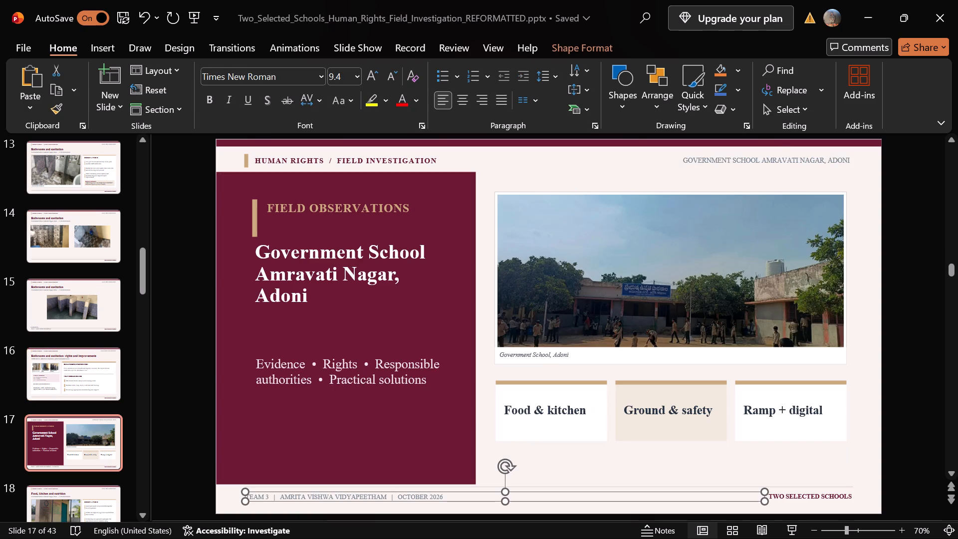
left_click(277, 491)
key("Delete")
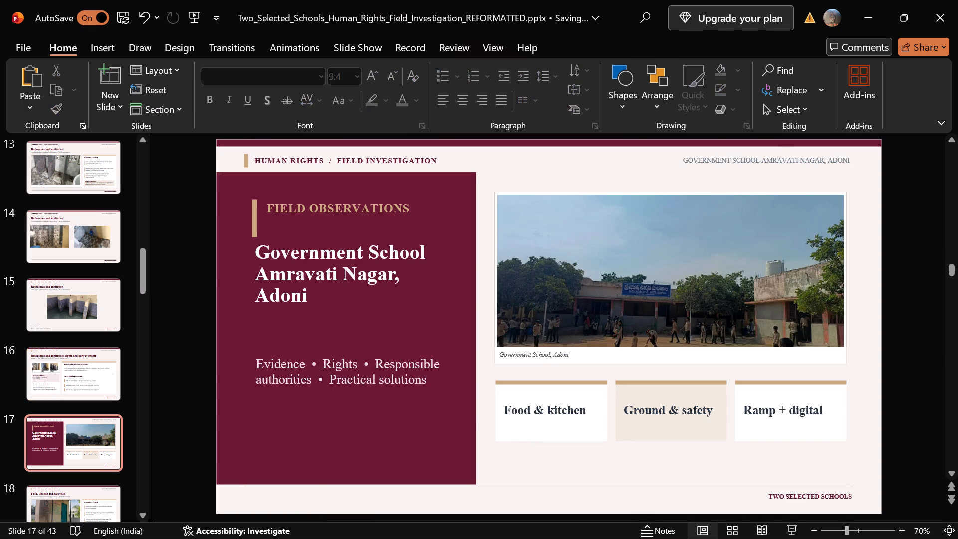
left_click(331, 469)
left_click_drag(331, 469, 332, 435)
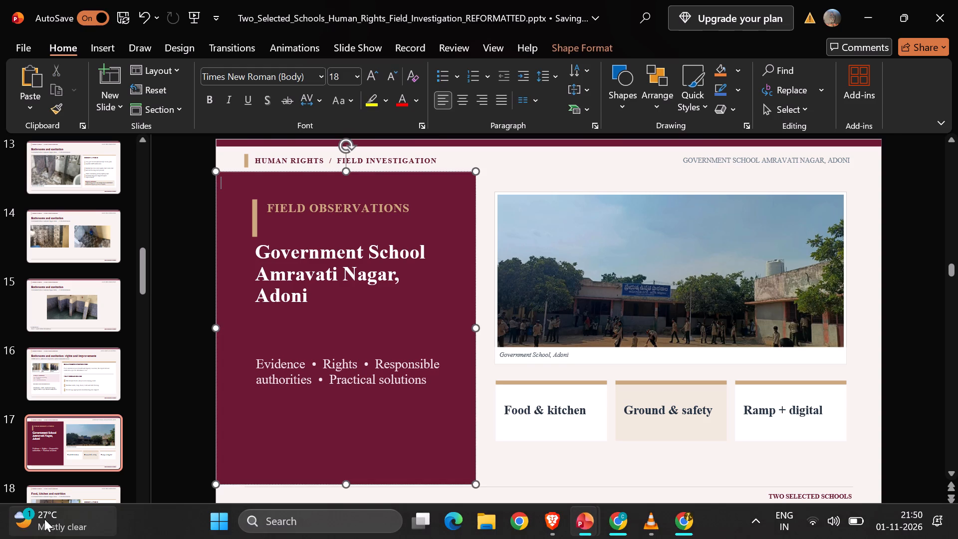
Delete the italic "Field report, pp. 17–19" note and the team, university and date footer from slide 18, Food, kitchen and nutrition.
left_click(44, 501)
left_click(257, 489)
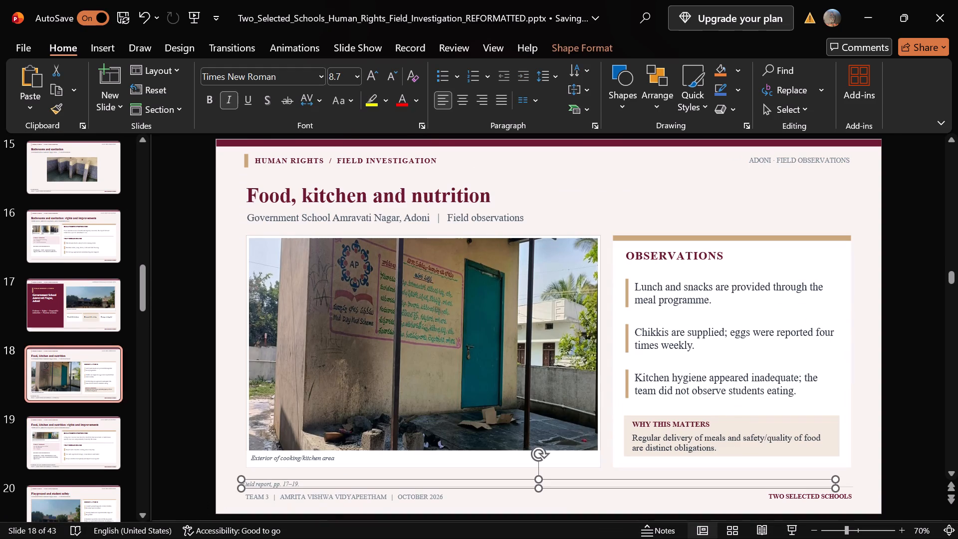
left_click(266, 489)
key("Delete")
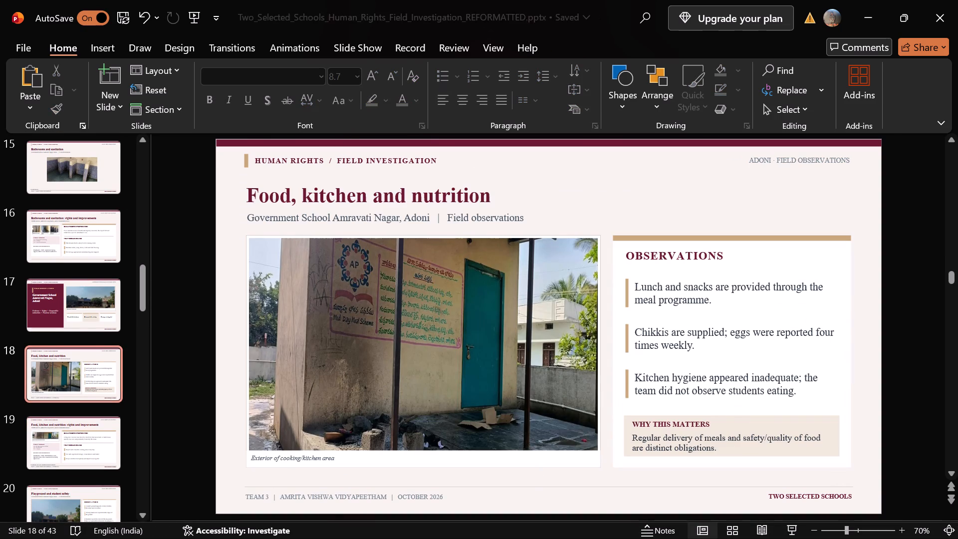
left_click(266, 493)
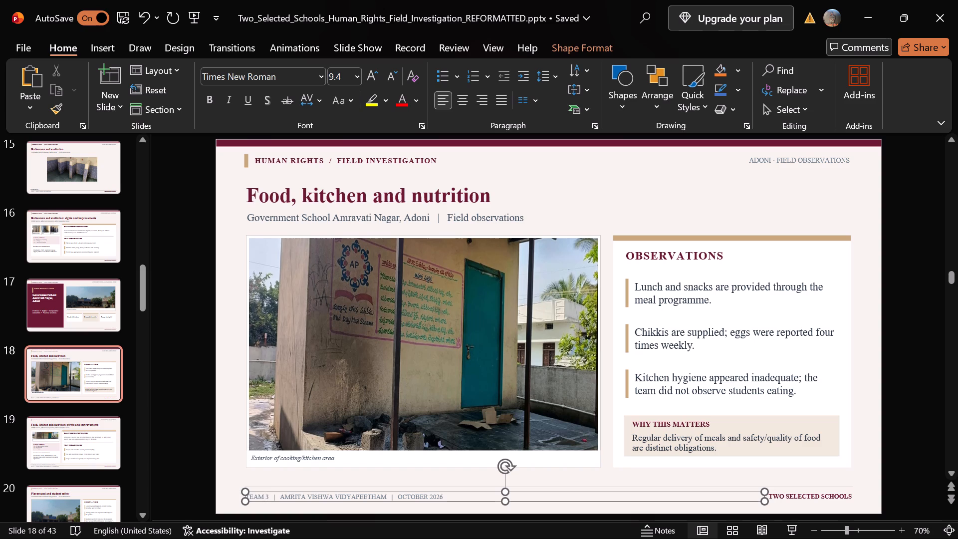
left_click(256, 493)
key("Delete")
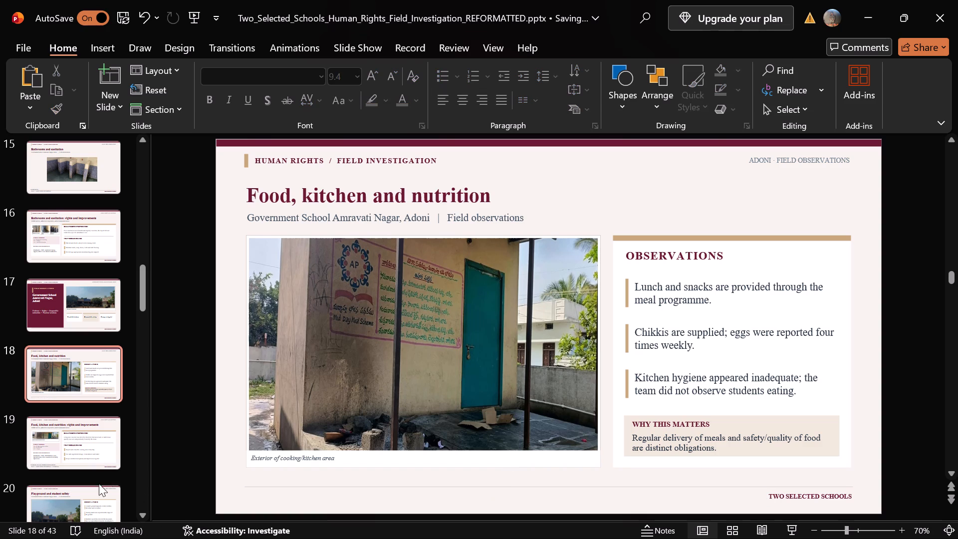
Delete the italic "Field report, pp. 17–19" rights note and the team, university and date footer from slide 19.
left_click(61, 460)
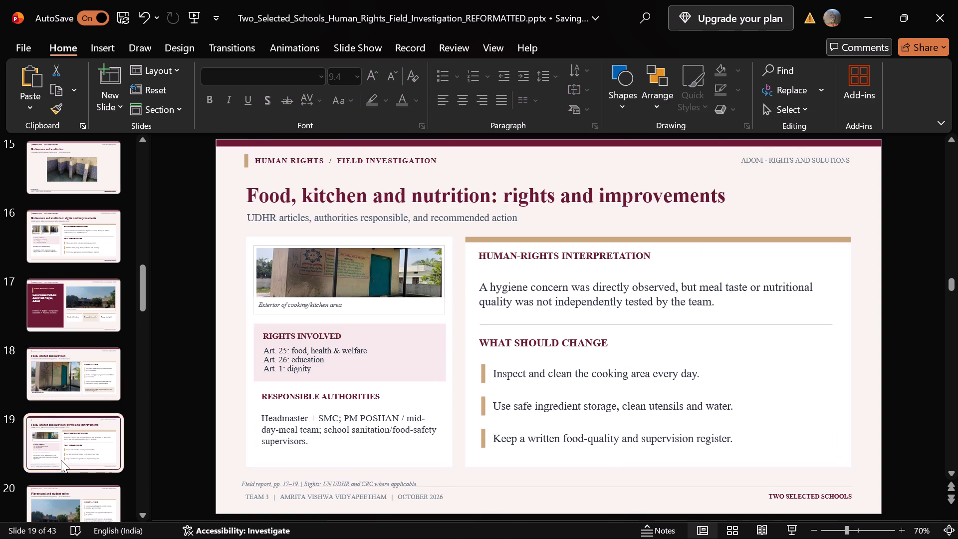
left_click(261, 489)
left_click(261, 489)
key("Delete")
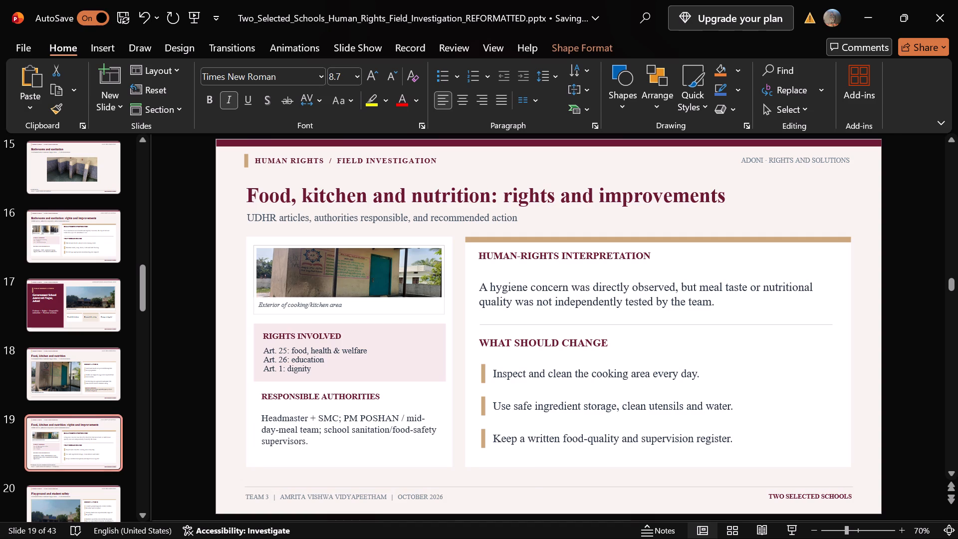
left_click(261, 489)
key("Delete")
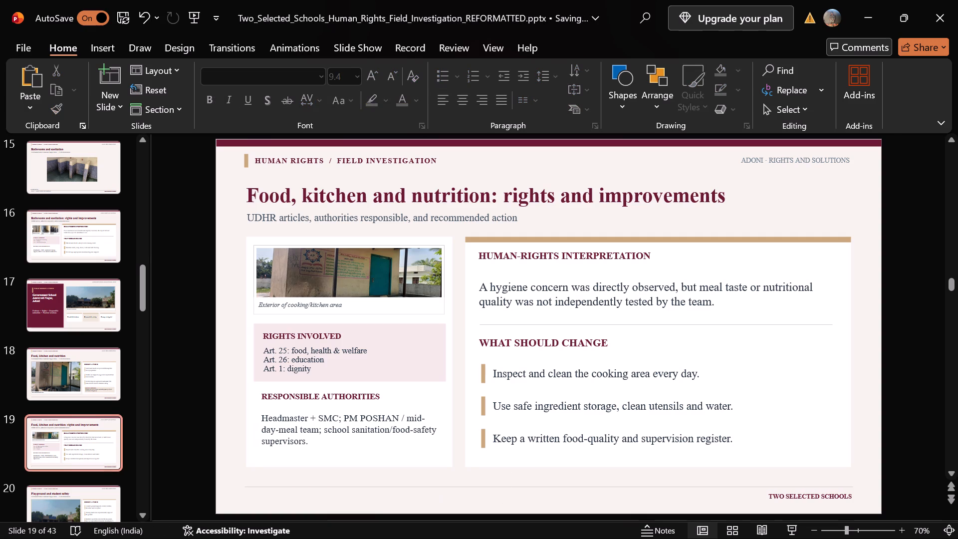
Delete the italic "Field report, pp. 25–26" note and the team, university and date footer from slide 20, Playground and student safety.
key("Down")
left_click(261, 489)
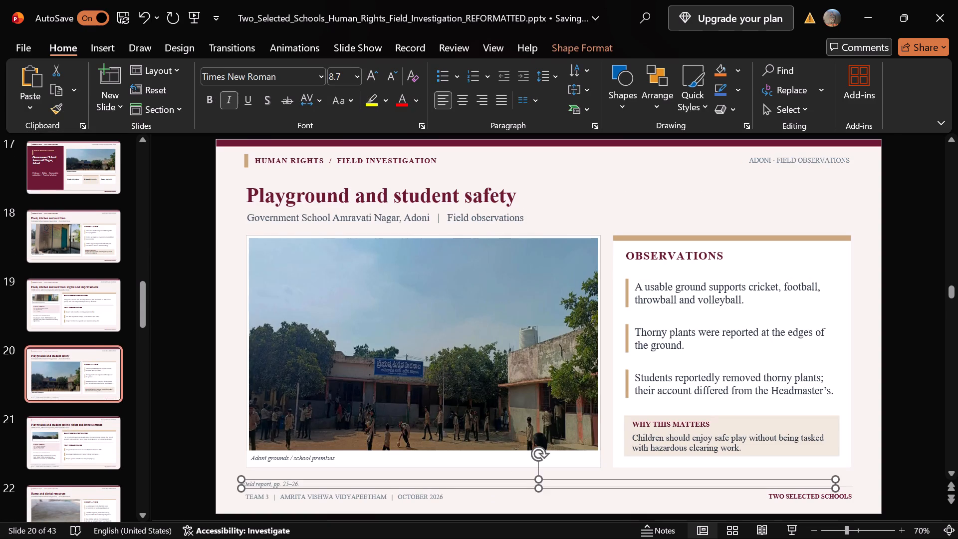
key("Delete")
left_click(261, 489)
key("Delete")
Delete the italic field-report and rights source note and the team, university and date footer from slide 21.
key("Down")
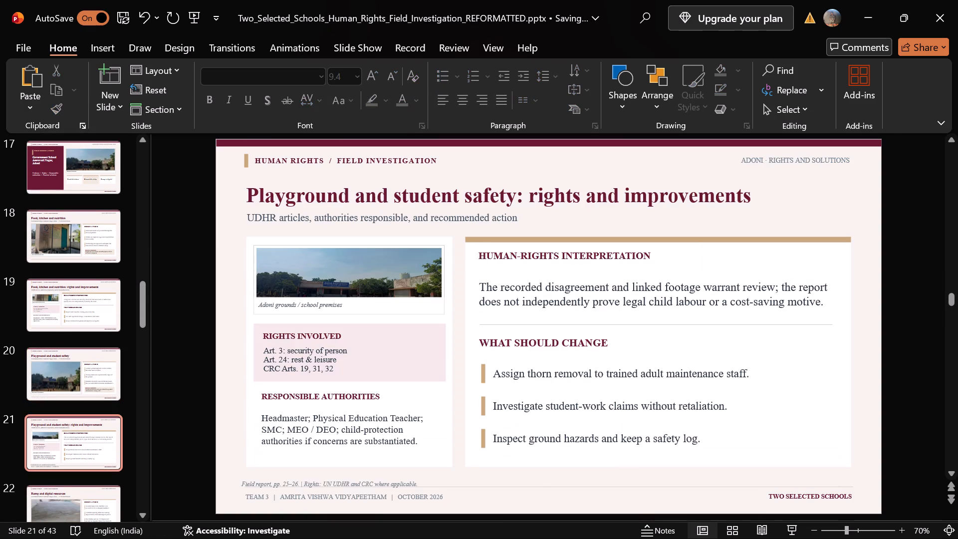
left_click(261, 489)
key("Delete")
left_click(261, 489)
key("Delete")
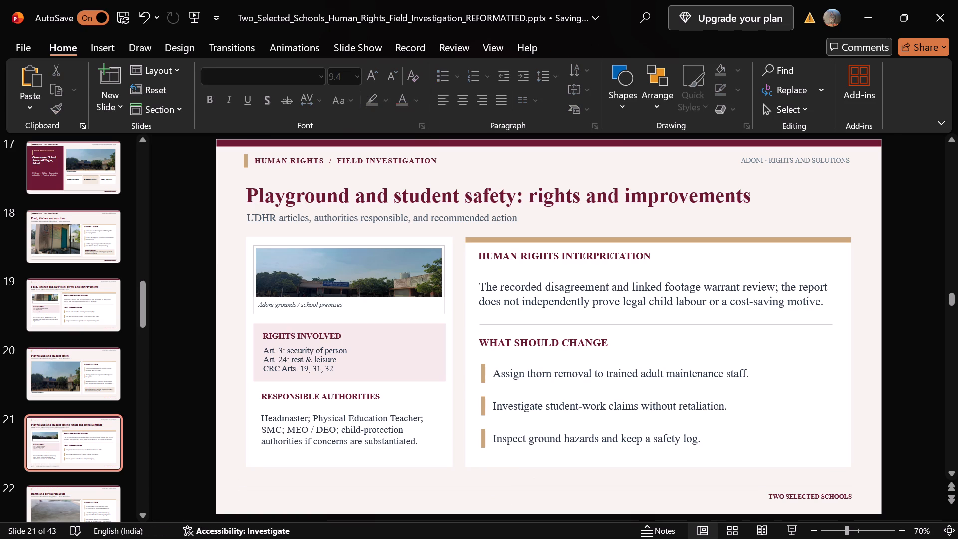
Delete the italic source note and the team, university and date footer from slide 22, Adoni's Ramp and digital resources.
key("Down")
left_click(261, 489)
key("Delete")
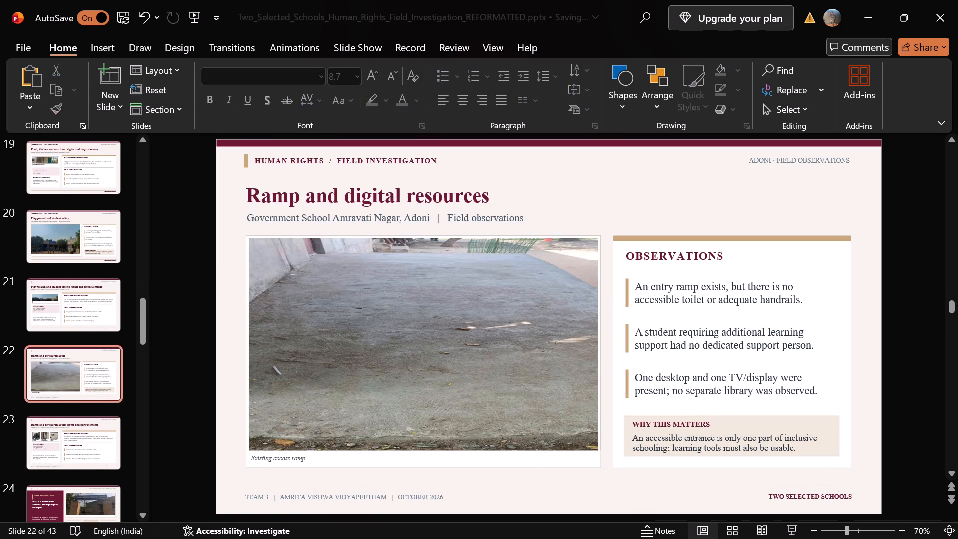
left_click(261, 489)
key("Delete")
Delete the italic "Field report, pp. 20–24, 29–31" rights note and the team, university and date footer from slide 23.
key("Down")
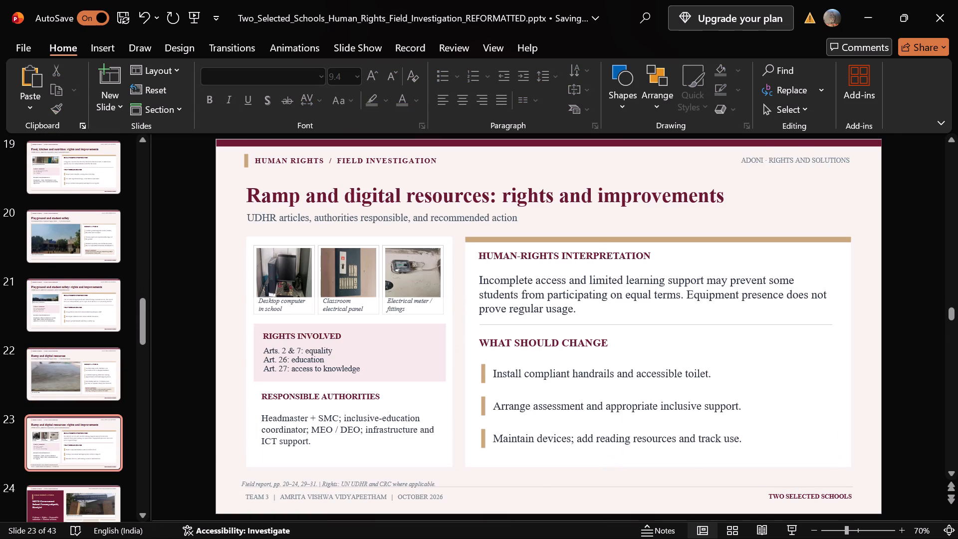
left_click(261, 489)
key("Delete")
left_click(261, 489)
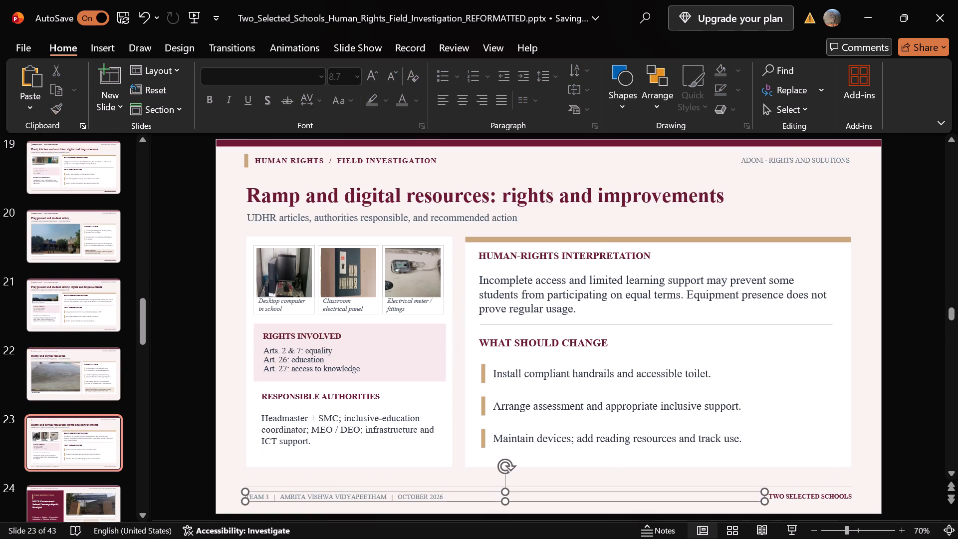
key("Delete")
key("Delete")
Delete the team, university and date footer from slide 24, the first Peramgudipalli section slide.
key("Down")
left_click(261, 489)
key("Delete")
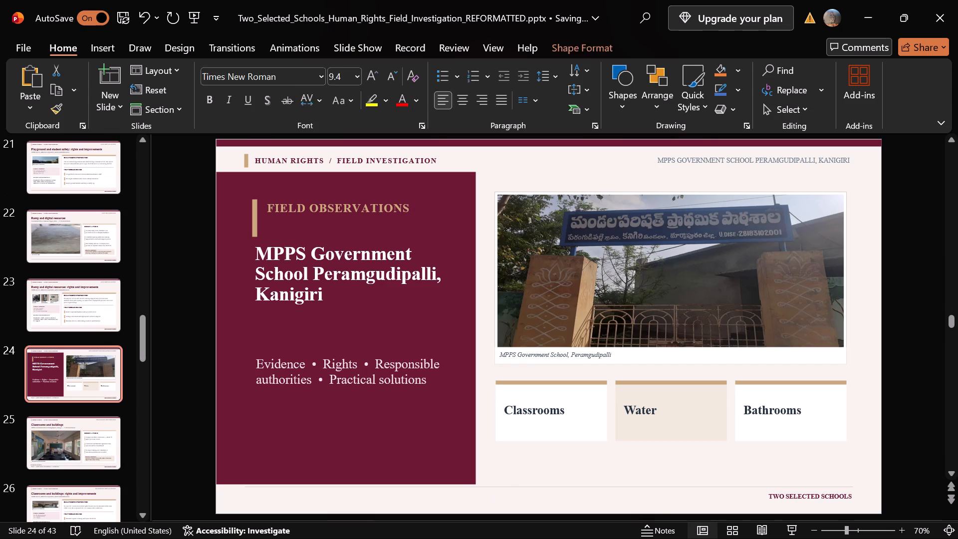
Delete the italic source note and the team, university and date footer from slide 25, Peramgudipalli's Classrooms and buildings.
key("Down")
left_click(261, 489)
key("Delete")
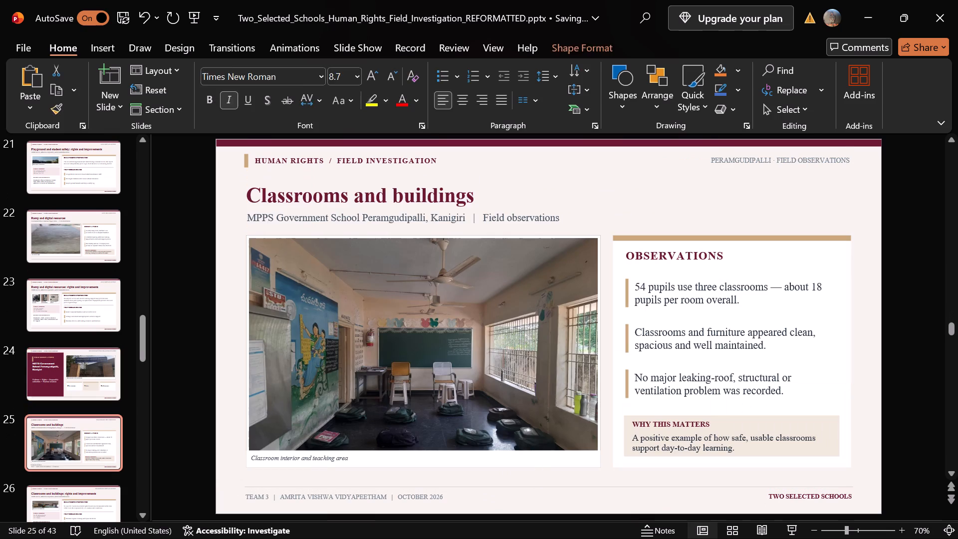
left_click(261, 489)
key("Delete")
Delete the italic field-report and rights source note and the team, university and date footer from slide 26.
key("Down")
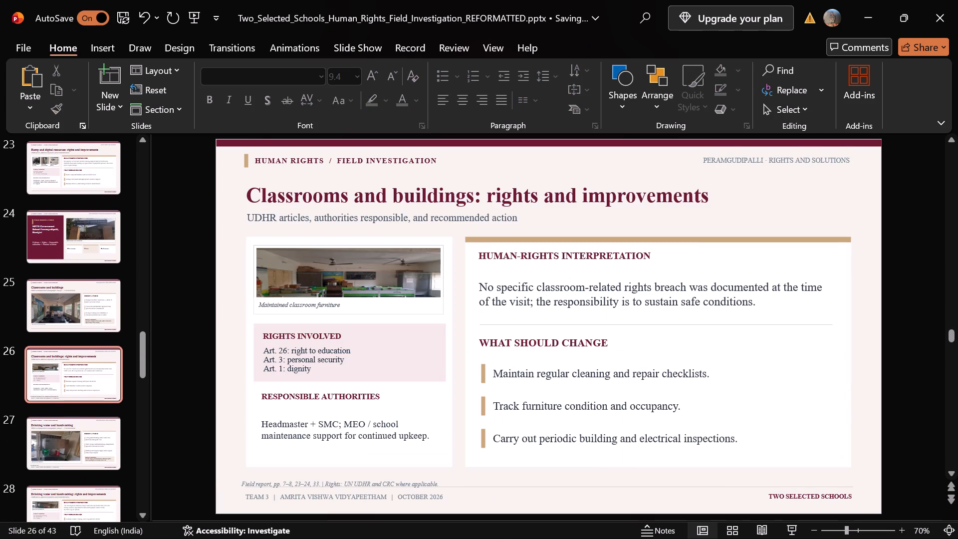
left_click(261, 489)
key("Delete")
left_click(261, 489)
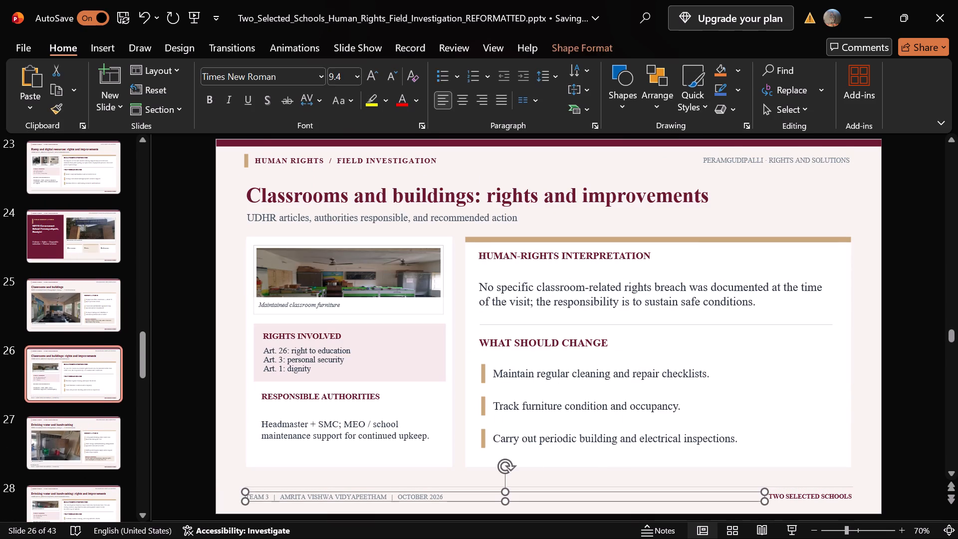
key("Delete")
Delete the italic "Field report, pp. 16–17" note and the team, university and date footer from slide 27, Drinking water and handwashing.
key("Down")
left_click(261, 489)
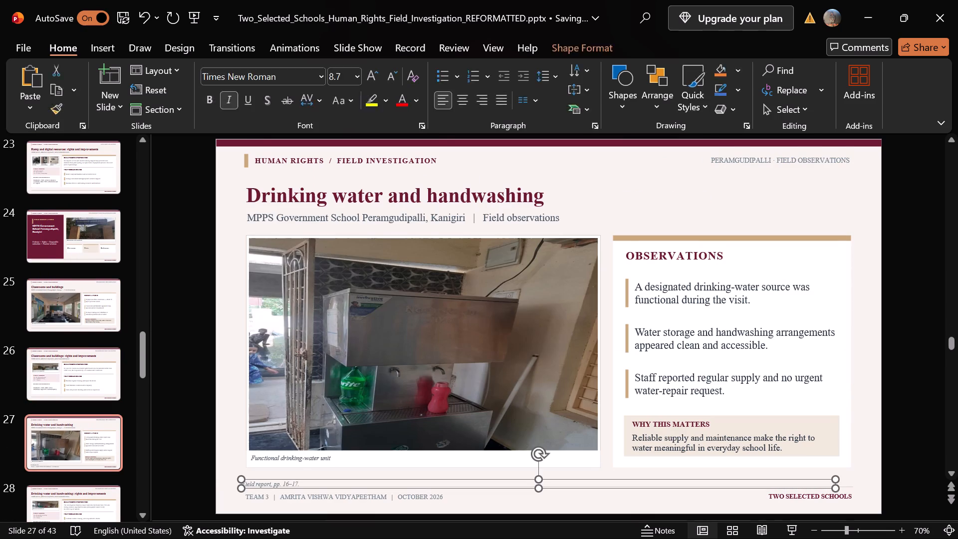
key("Delete")
left_click(261, 489)
key("Delete")
Delete the italic field-report and rights source note and the team, university and date footer from slide 28.
key("Down")
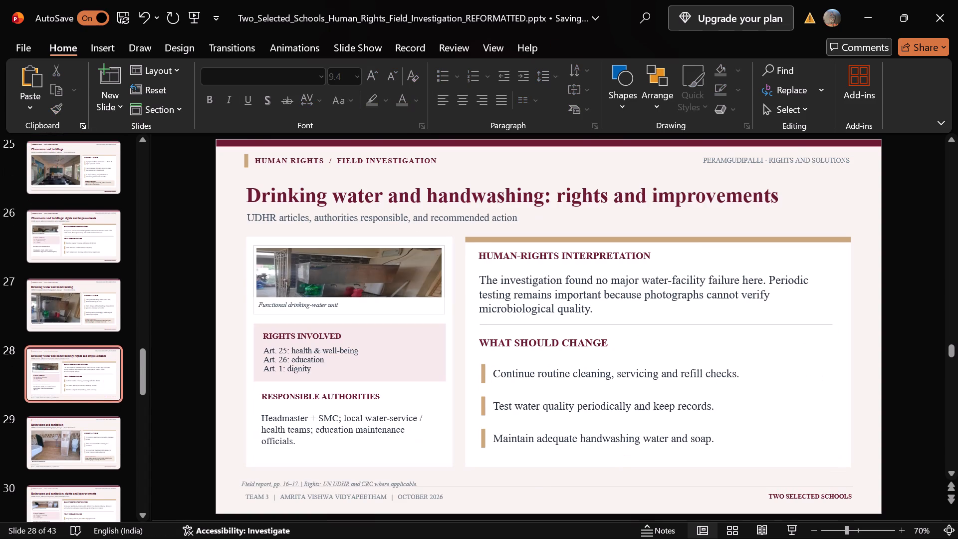
left_click(261, 489)
key("Delete")
left_click(261, 489)
key("Delete")
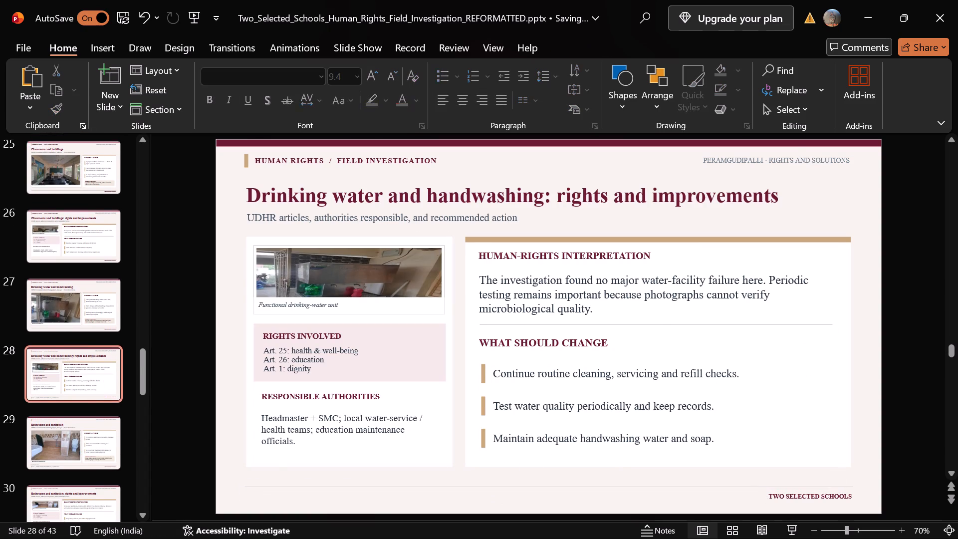
Delete the italic source note and the team, university and date footer from slide 29, Peramgudipalli's Bathrooms and sanitation.
key("Down")
left_click(261, 489)
key("Delete")
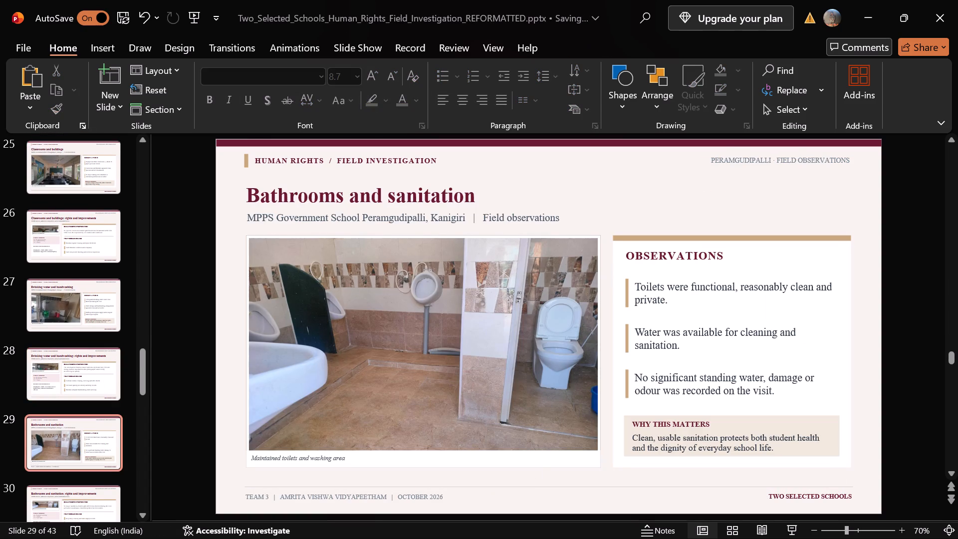
left_click(261, 489)
key("Delete")
Delete the italic "Field report, pp. 12–13" rights note and the team, university and date footer from slide 30.
key("Down")
left_click(261, 489)
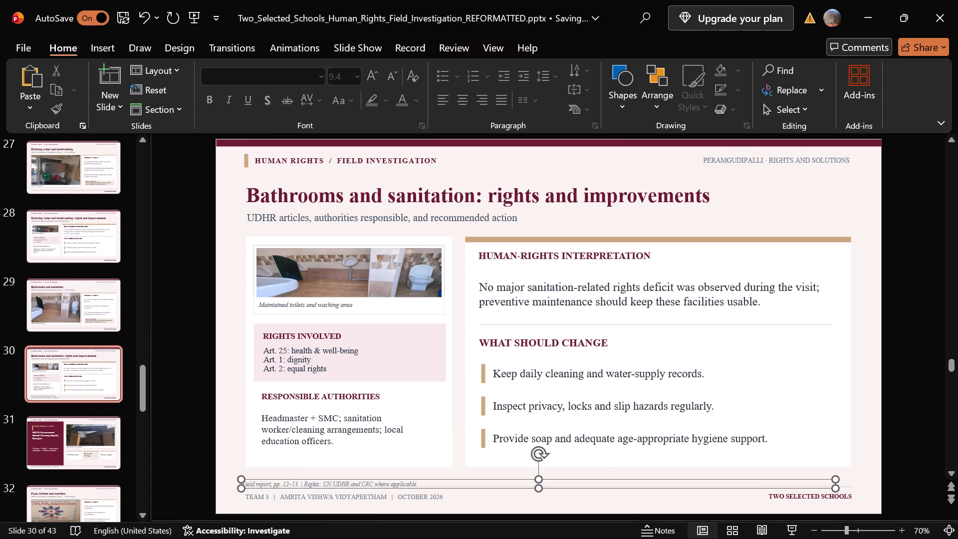
key("Delete")
left_click(261, 489)
key("Delete")
Delete the "TEAM 3 | AMRITA VISHWA VIDYAPEETHAM | OCTOBER 2026" footer from slide 31, the second Peramgudipalli section slide.
key("Down")
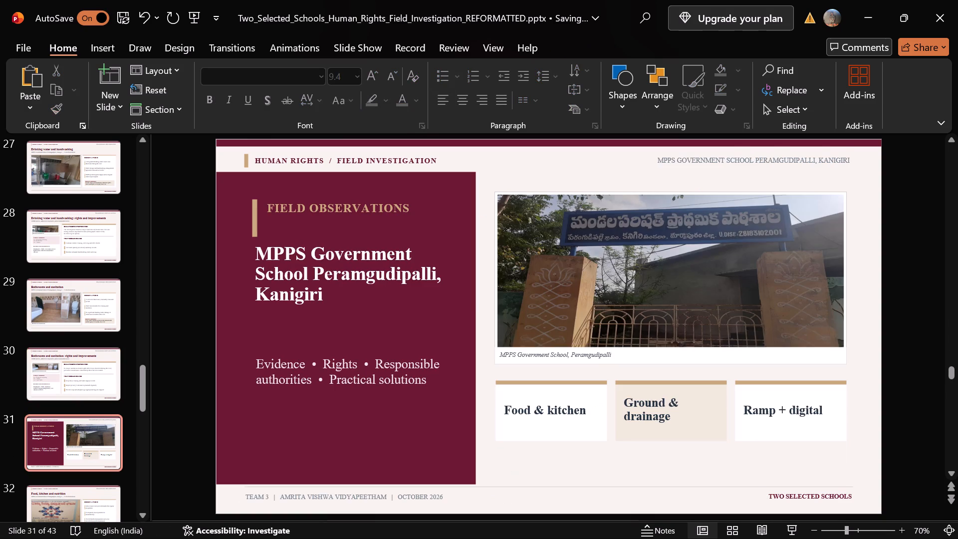
left_click(261, 489)
key("Delete")
Delete the italic "Field report, pp. 19–20" note and the team, university and date footer from slide 32, Food, kitchen and nutrition.
key("Down")
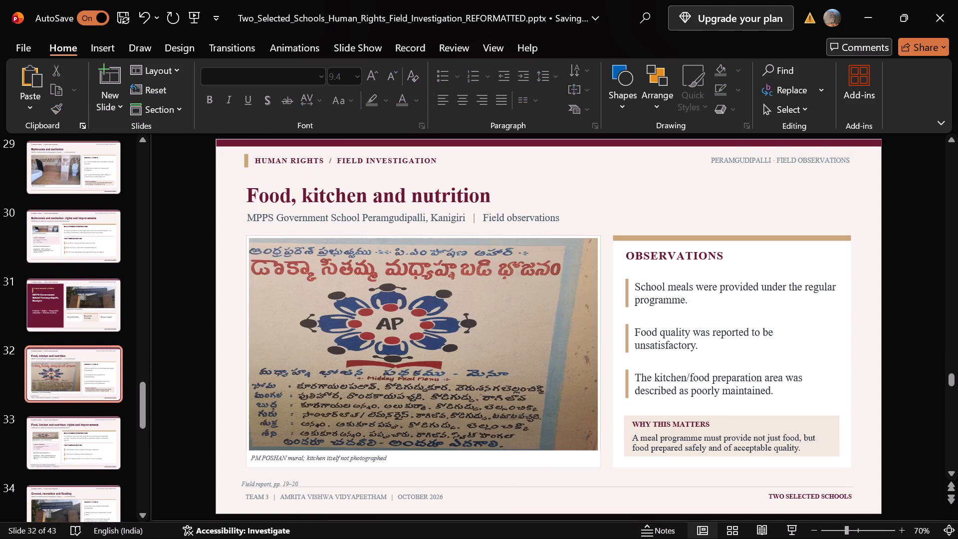
left_click(261, 489)
key("Delete")
left_click(261, 489)
key("Delete")
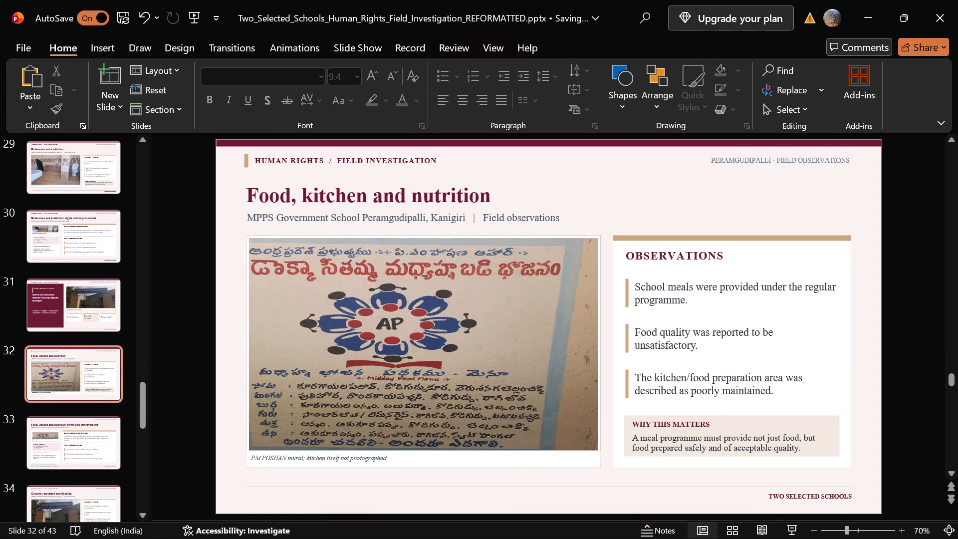
Delete the italic field-report and rights source note and the team, university and date footer from slide 33.
key("Down")
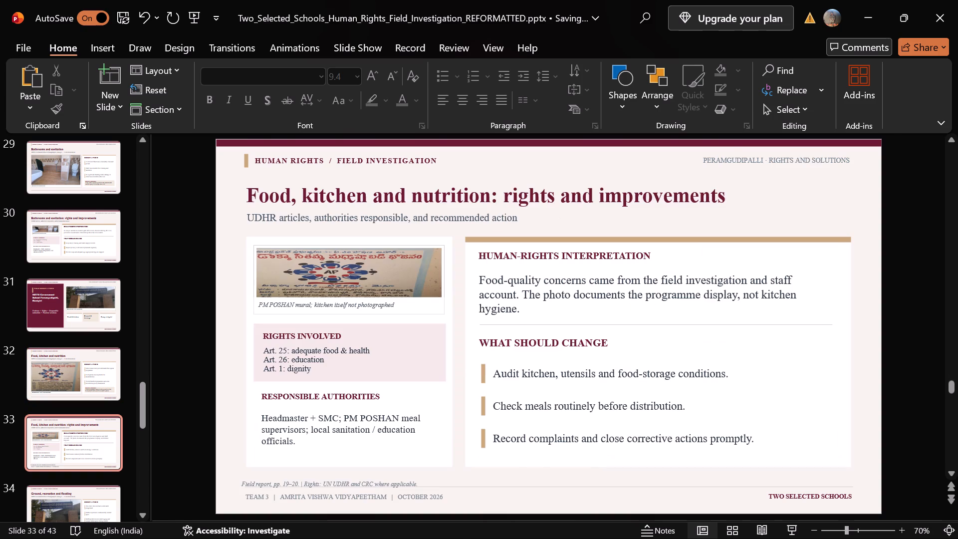
left_click(261, 489)
key("Delete")
left_click(261, 489)
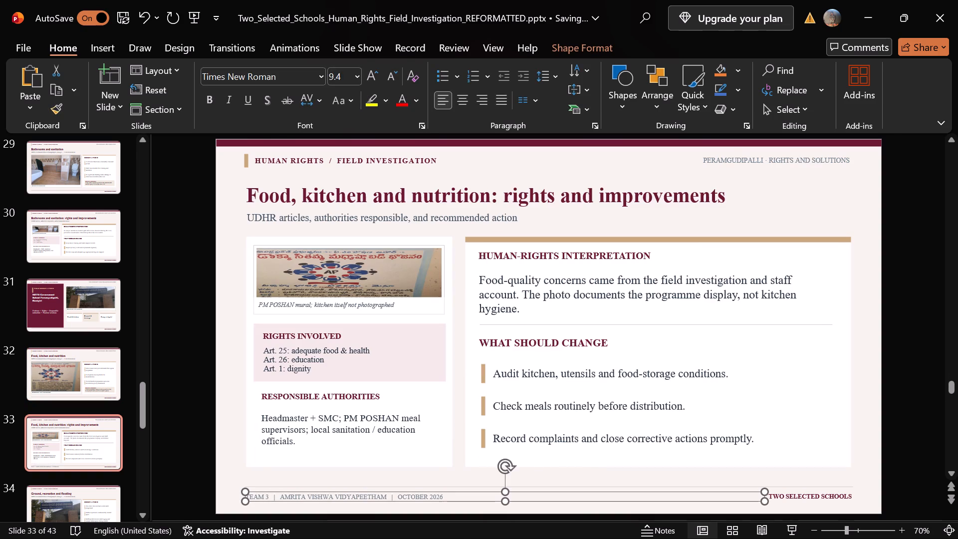
key("Delete")
Delete the italic source note and the team, university and date footer from slide 34, Ground, recreation and flooding.
key("Down")
left_click(261, 489)
key("Delete")
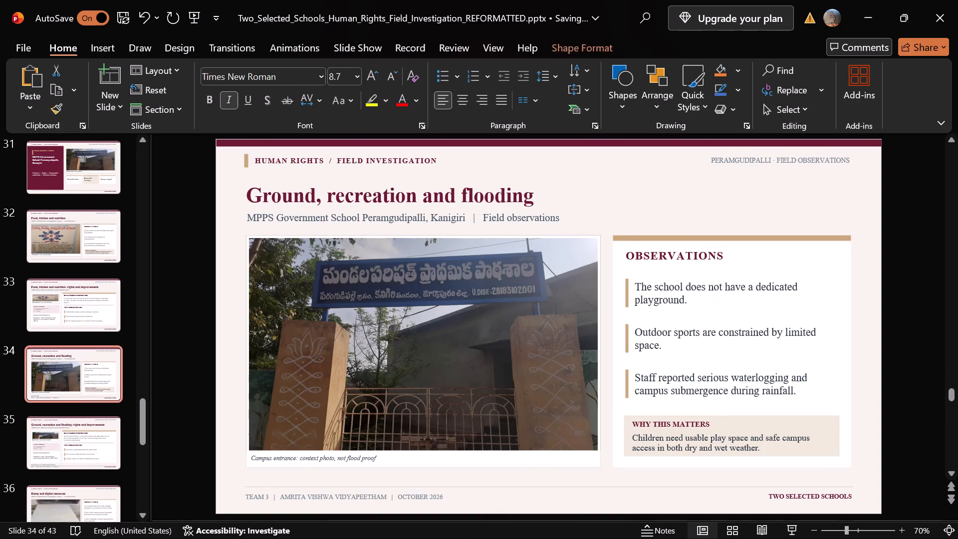
left_click(261, 489)
key("Delete")
Delete the italic "Field report, pp. 26–28" rights note and the team, university and date footer from slide 35.
key("Down")
left_click(261, 489)
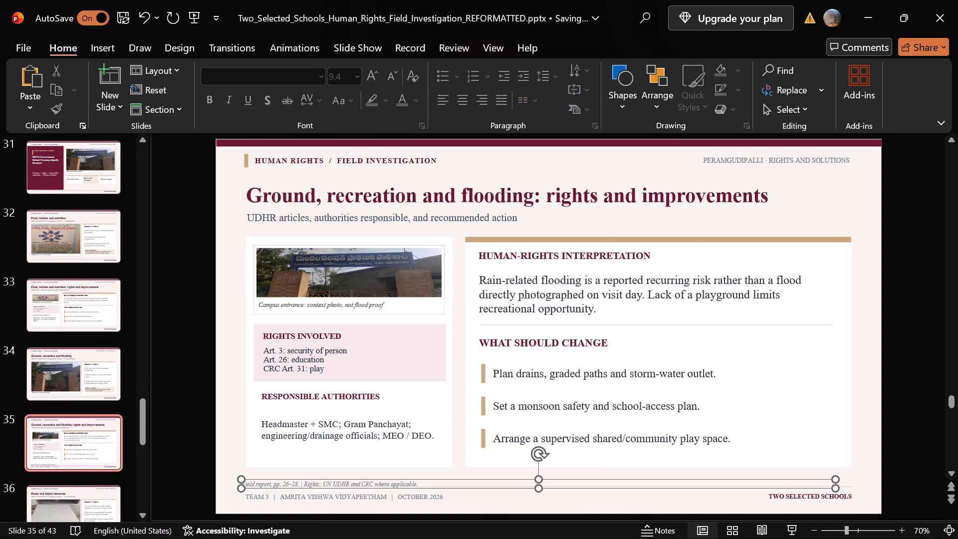
key("Delete")
left_click(261, 489)
key("Delete")
Delete the italic field-report note and the team, university and date footer from slide 36, Peramgudipalli's Ramp and digital resources.
key("Down")
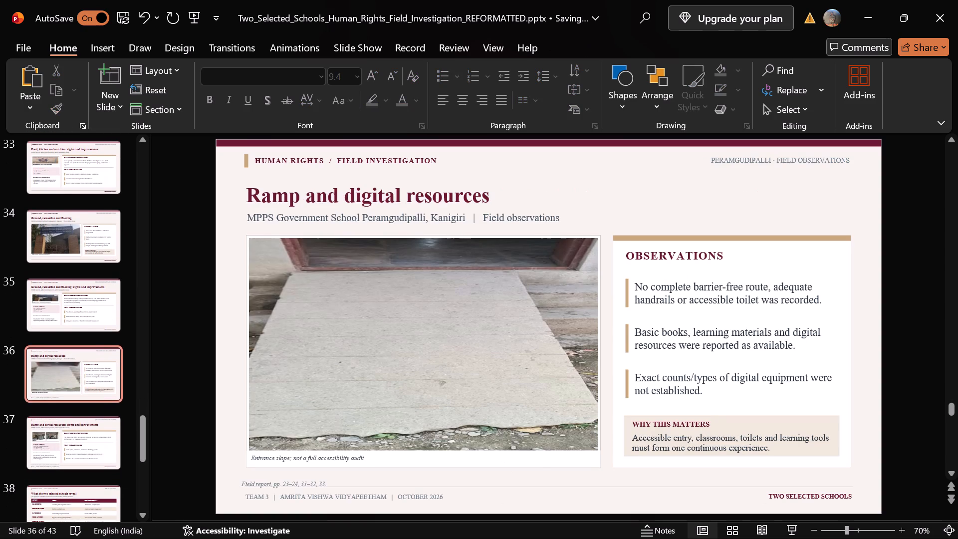
left_click(261, 489)
key("Delete")
left_click(261, 489)
key("Delete")
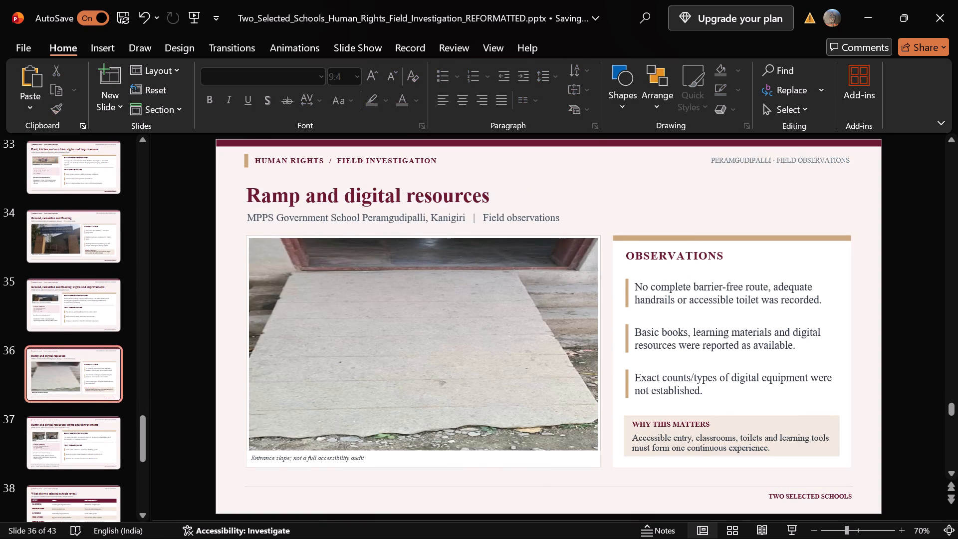
Delete the italic source note and the team, university and date footer from slide 37, Ramp and digital resources: rights and improvements.
key("Down")
left_click(261, 489)
key("Delete")
left_click(261, 489)
key("Delete")
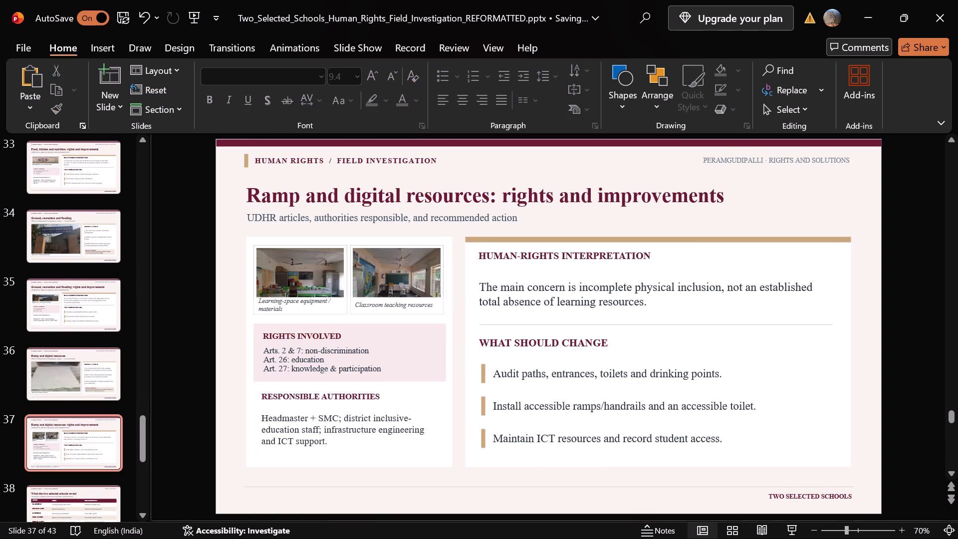
Delete the source note and the team, university and date footer from slide 38, the two-school comparison table.
key("Down")
left_click(261, 489)
key("Delete")
left_click(261, 489)
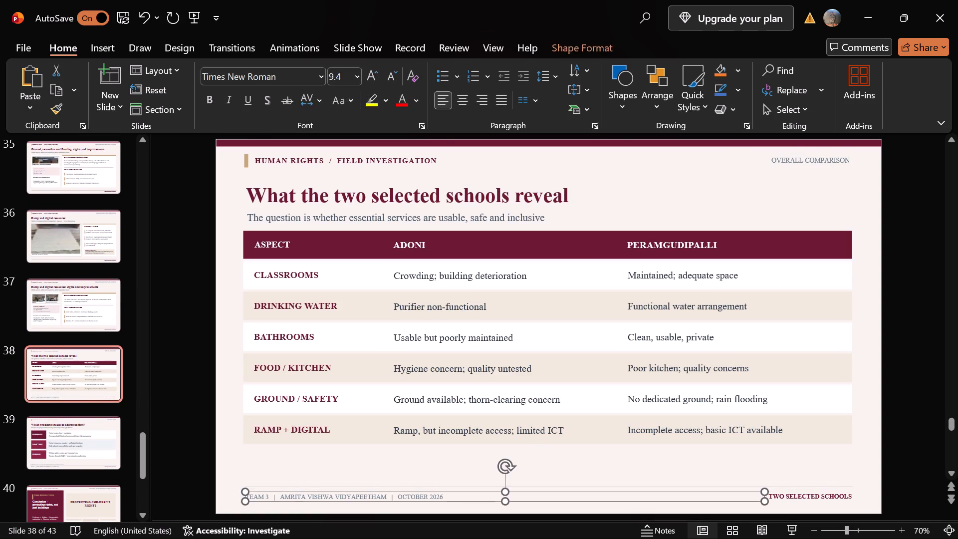
key("Delete")
Delete the source note and the team, university and date footer from slide 39, the priority matrix.
key("Down")
left_click(261, 489)
key("Delete")
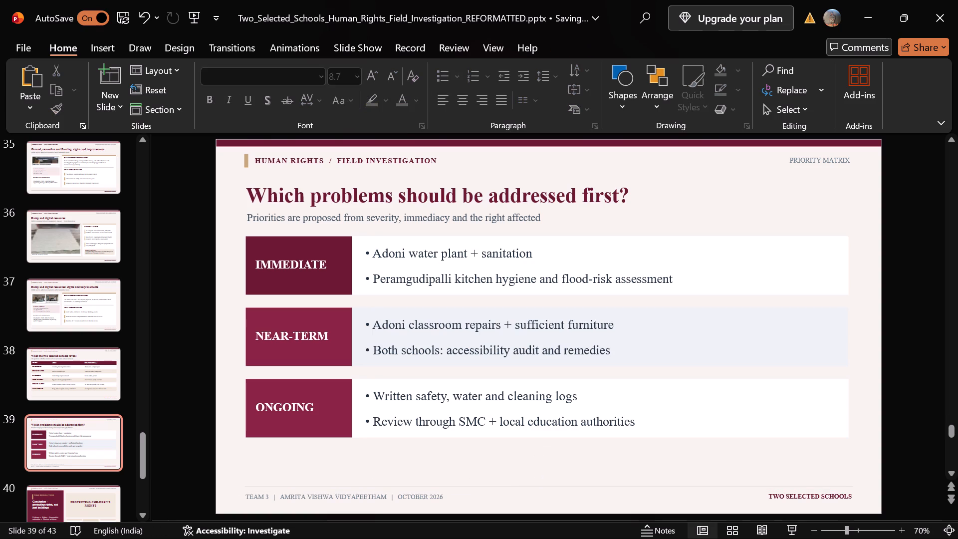
left_click(261, 489)
key("Delete")
key("Delete")
Delete the team, university and date footer from slide 40, the Conclusion section slide.
key("Down")
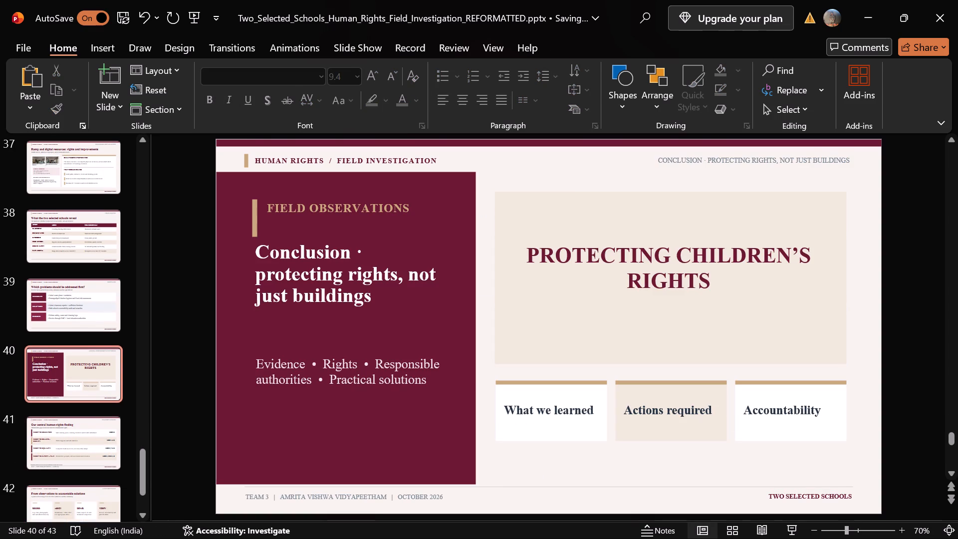
left_click(261, 489)
key("Delete")
Delete the italic UDHR and Convention on the Rights of the Child source note and the team footer from slide 41.
key("Down")
left_click(261, 489)
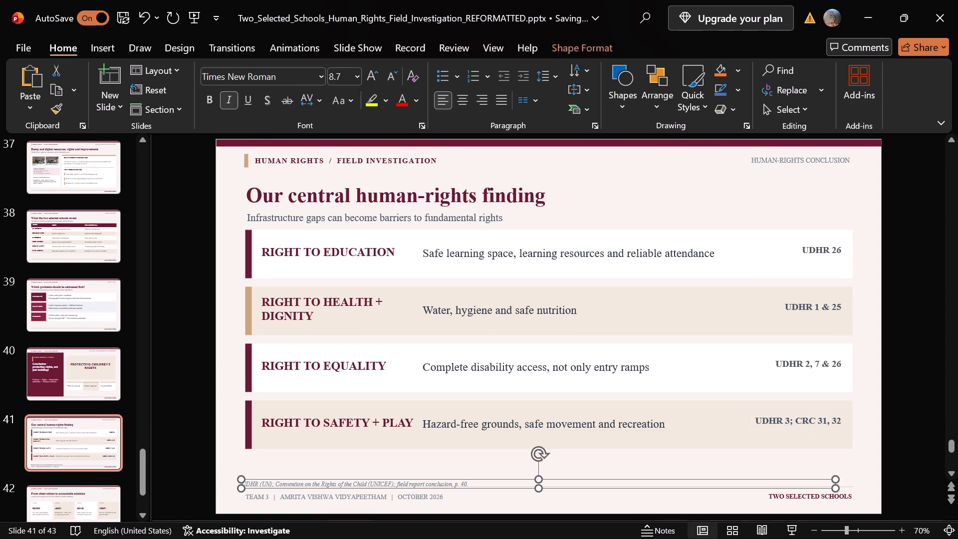
key("Delete")
left_click(261, 489)
key("Delete")
Delete the italic "Administrative roles and proposed follow-up" note and the team, university and date footer from slide 42.
key("Down")
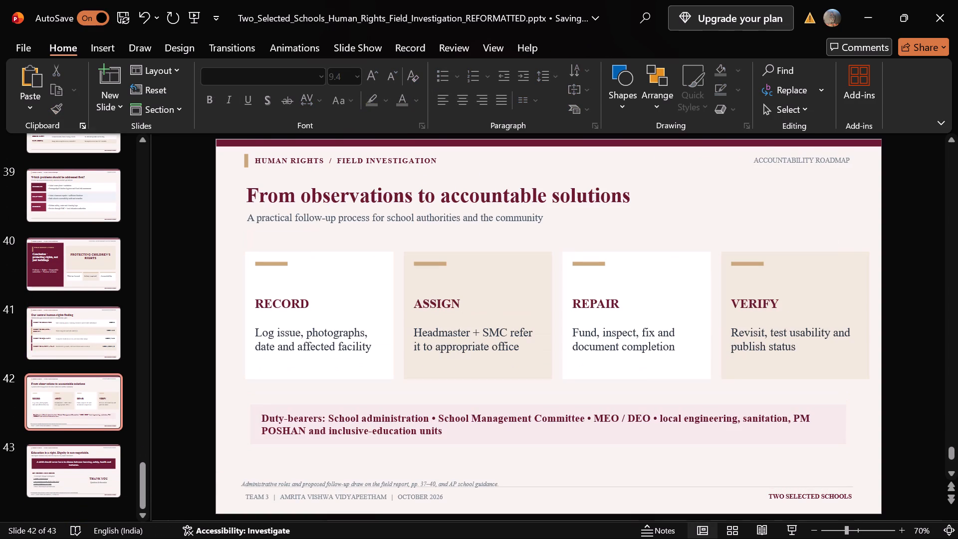
key("Delete")
left_click(261, 489)
key("Delete")
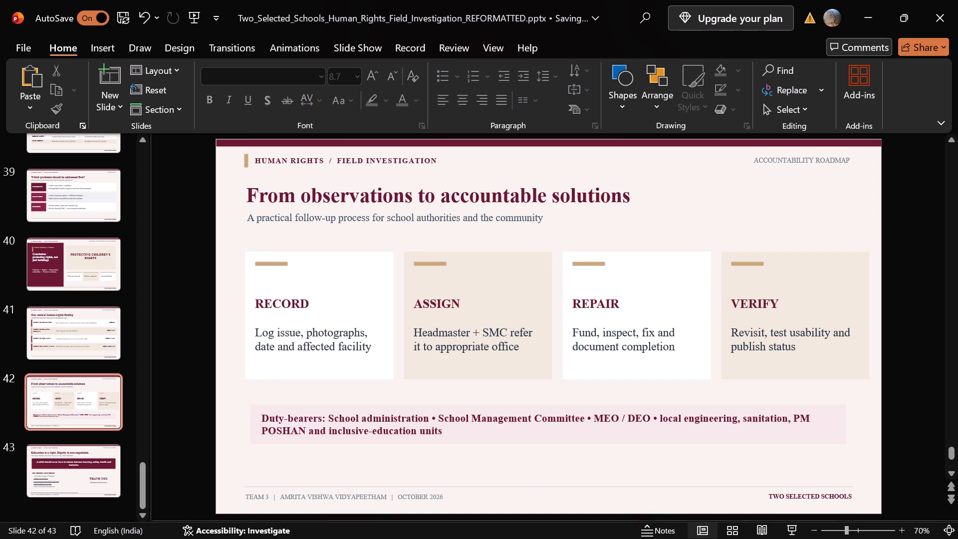
left_click(261, 489)
key("Delete")
Delete the italic note and the team, university and date footer from slide 43, the closing thank-you slide.
key("Down")
left_click(261, 489)
key("Delete")
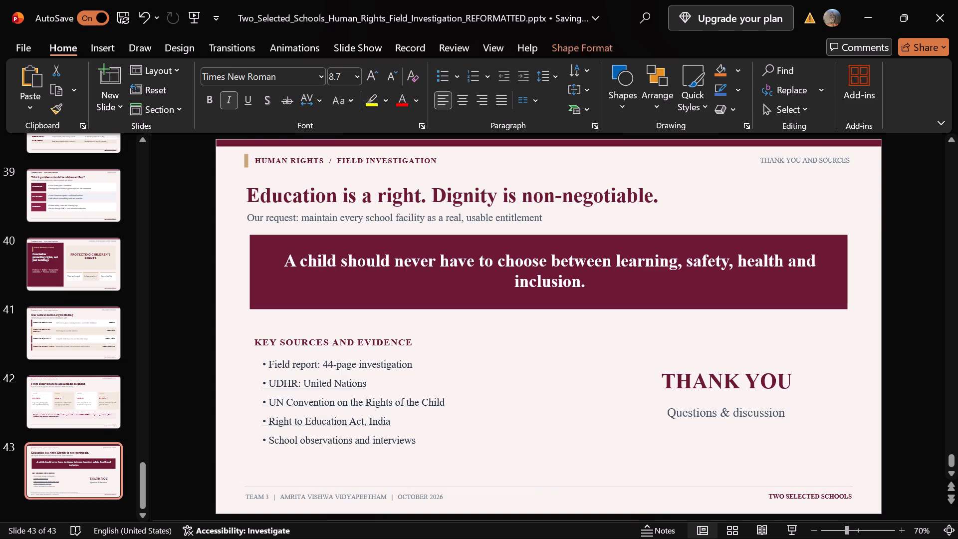
left_click(261, 489)
key("Delete")
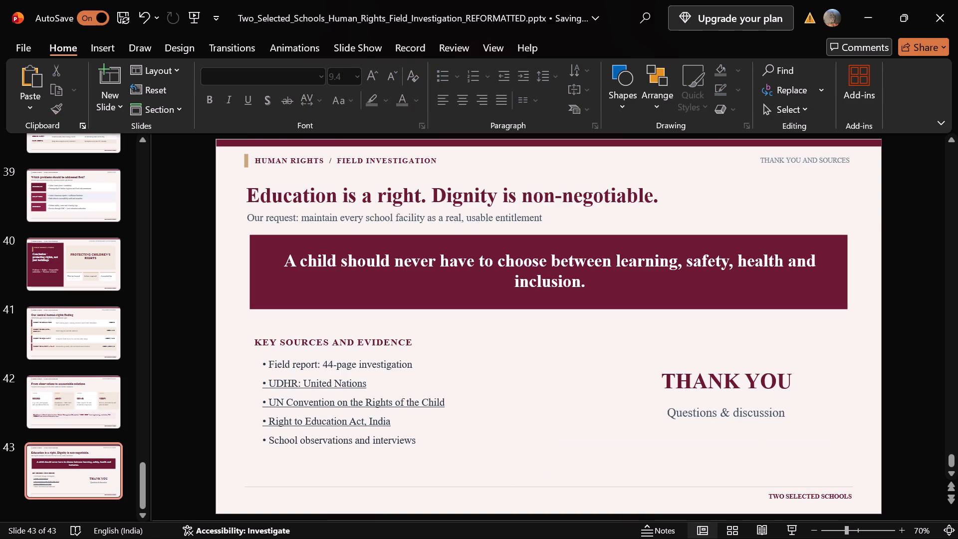
Review the slides in reverse from slide 43 back to slide 35, checking their footer areas.
key("Up")
key("Up")
key("Up")
key("Up")
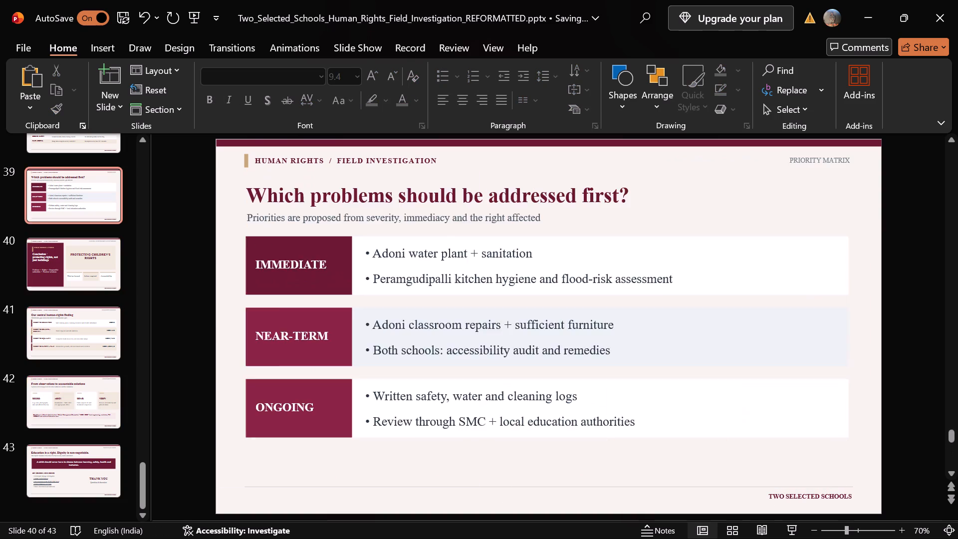
key("Up")
key("Up")
key("Up")
key("Up")
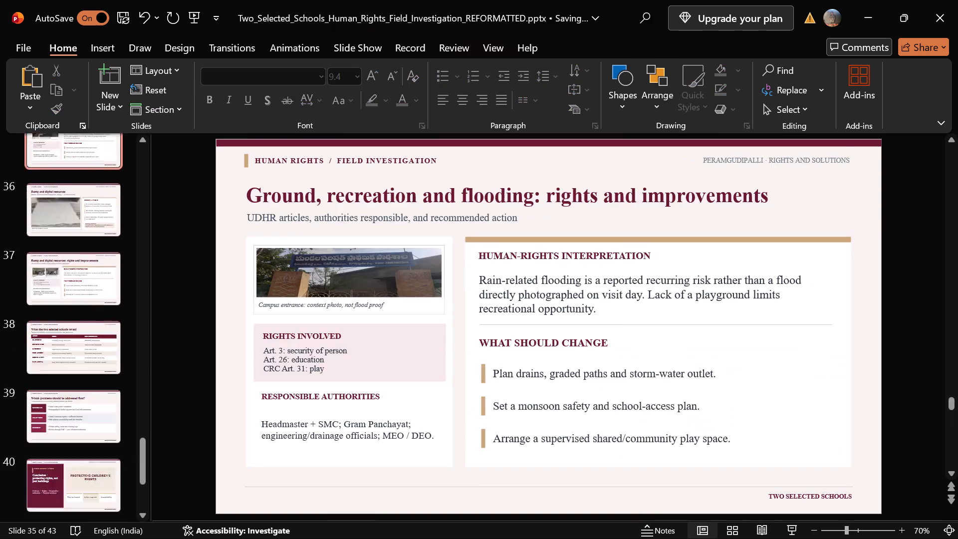
Review the slides in reverse from slide 35 back to slide 3, checking their footer areas for remaining notes and team lines.
key("Up")
key("Up")
key("Up")
key("Up")
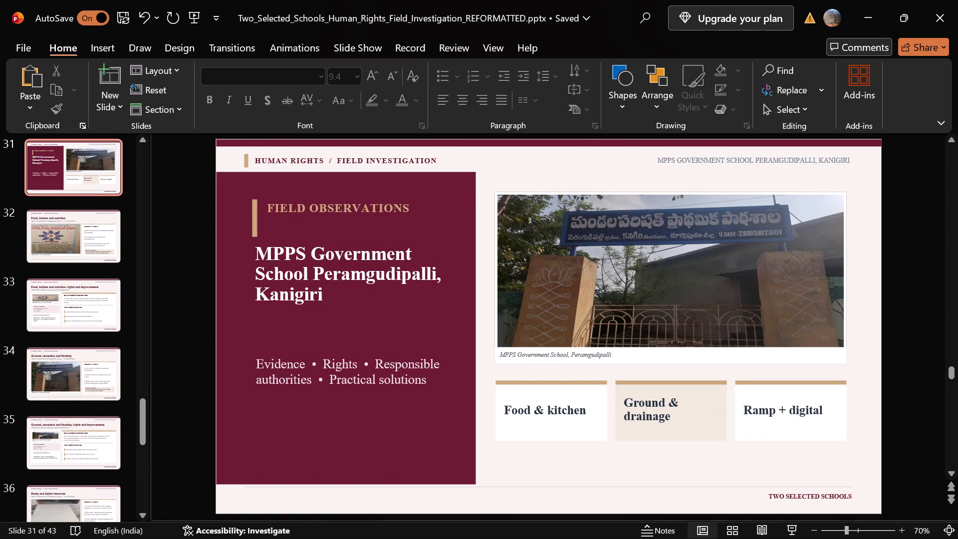
key("Up")
key("Up")
key("Up")
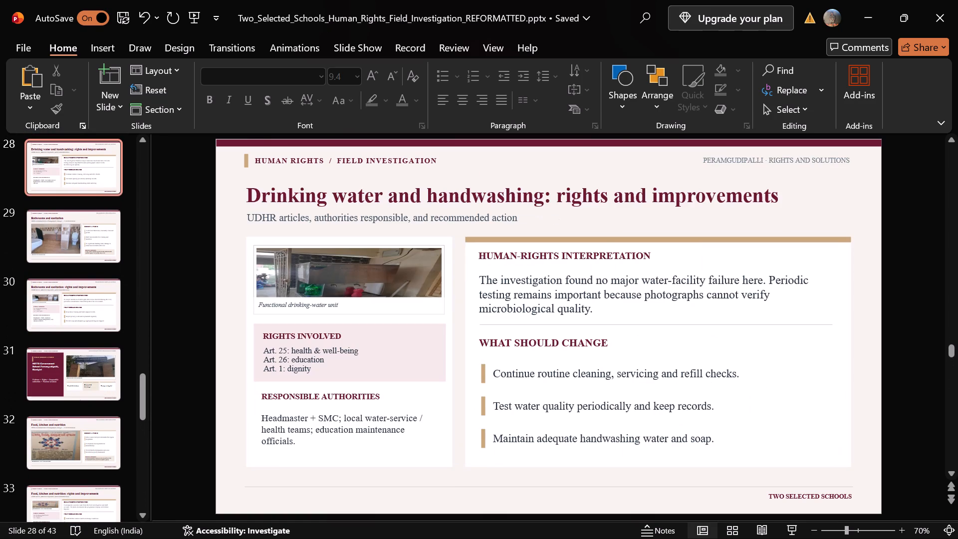
key("Up")
key("Up")
key("Up")
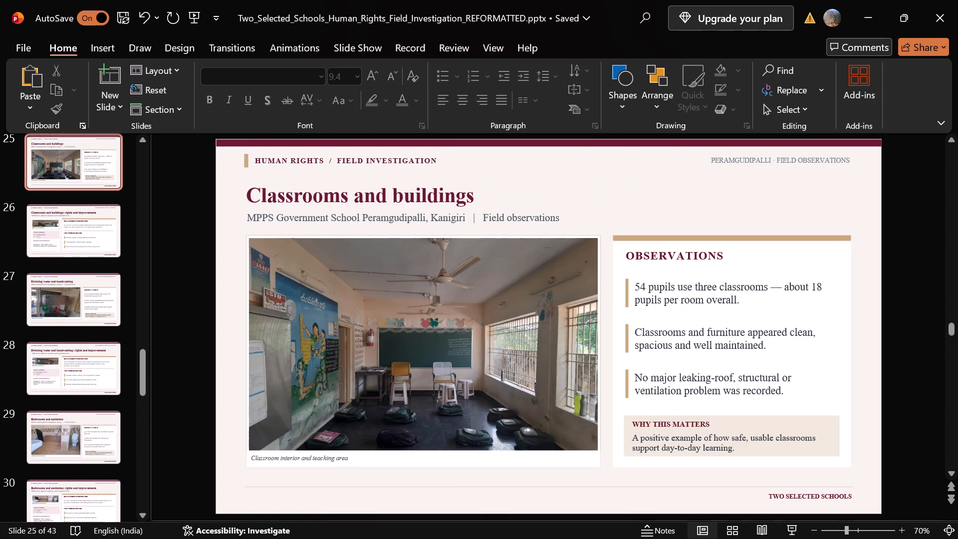
key("Up")
key("Up")
key("Up")
key("Up")
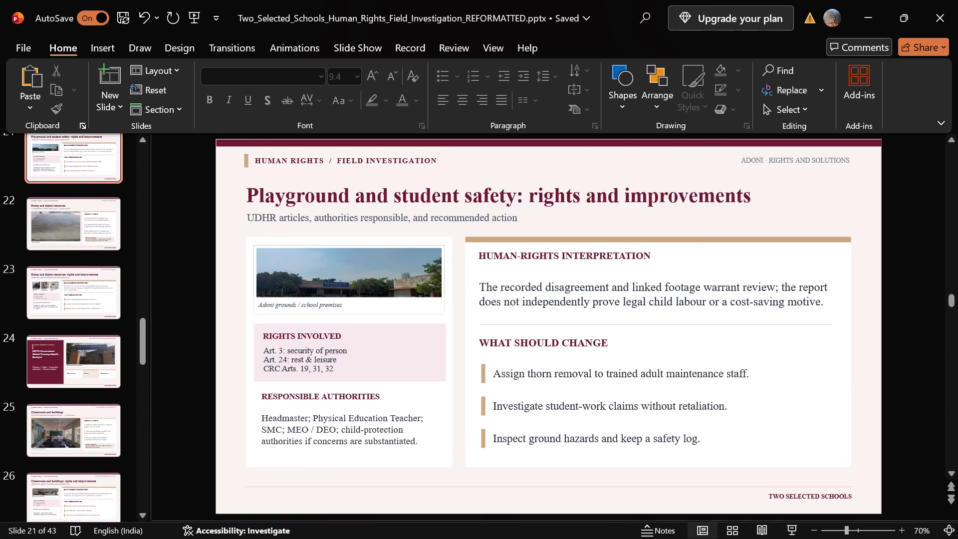
key("Up")
key("Up")
key("Up")
key("Up")
key("Up")
key("Up")
key("Up")
key("Up")
key("Up")
key("Up")
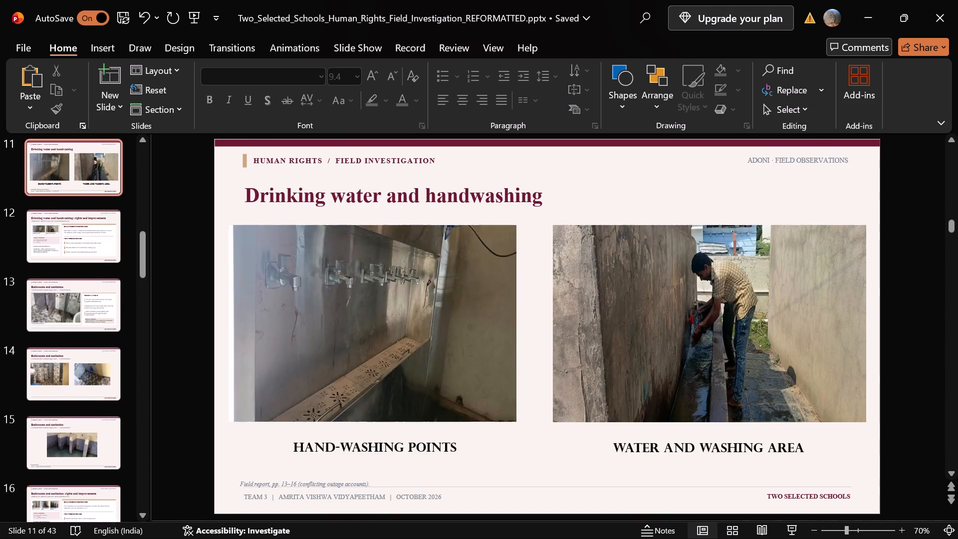
key("Up")
key("Up")
key("Up")
key("Up")
key("Up")
key("Up")
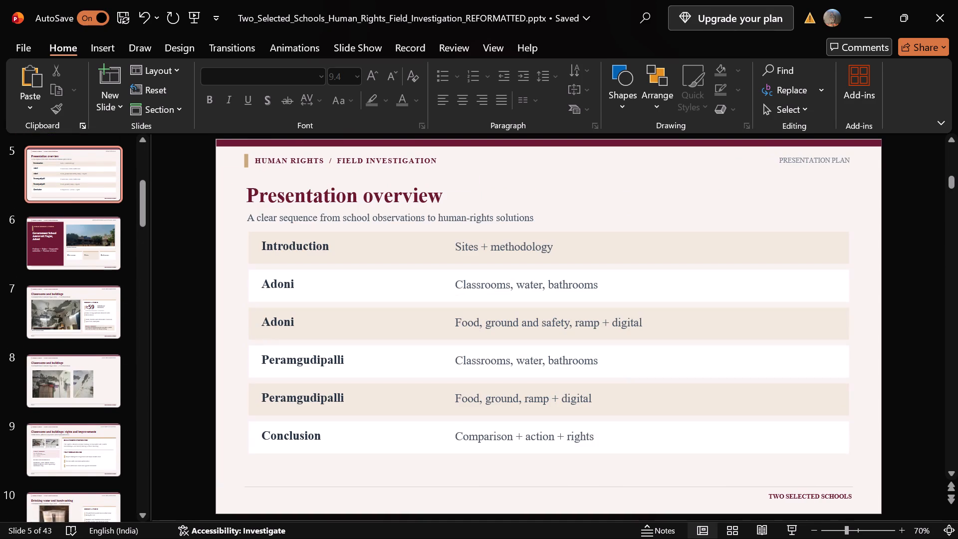
key("Up")
key("Down")
key("Up")
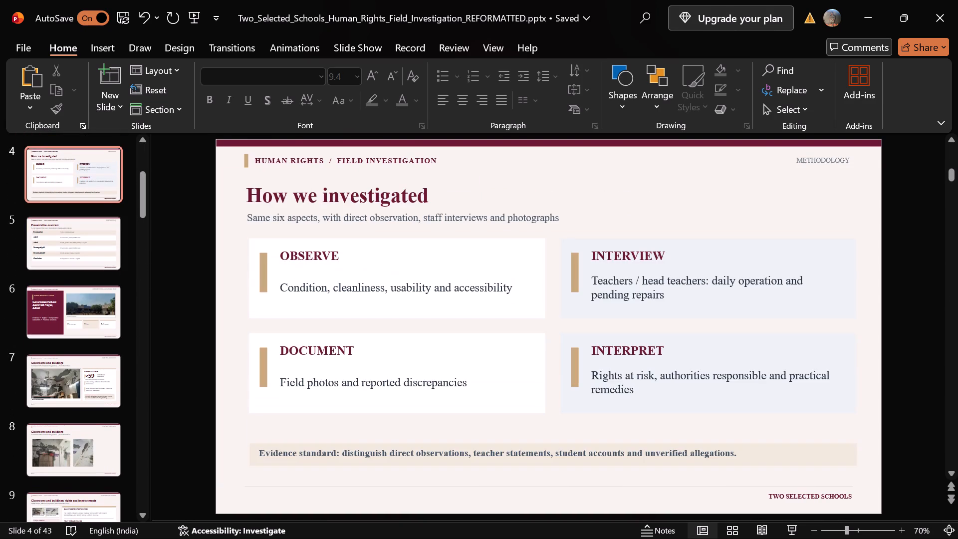
key("Up")
key("Down")
key("Up")
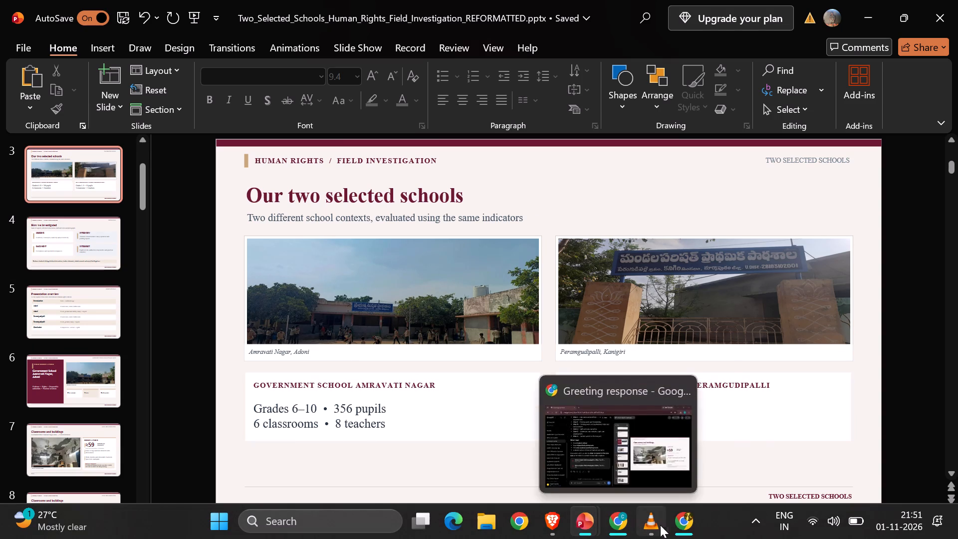
Switch to Google Chrome and open a new browser window under the saved profile with the white-shirt photo.
left_click(526, 522)
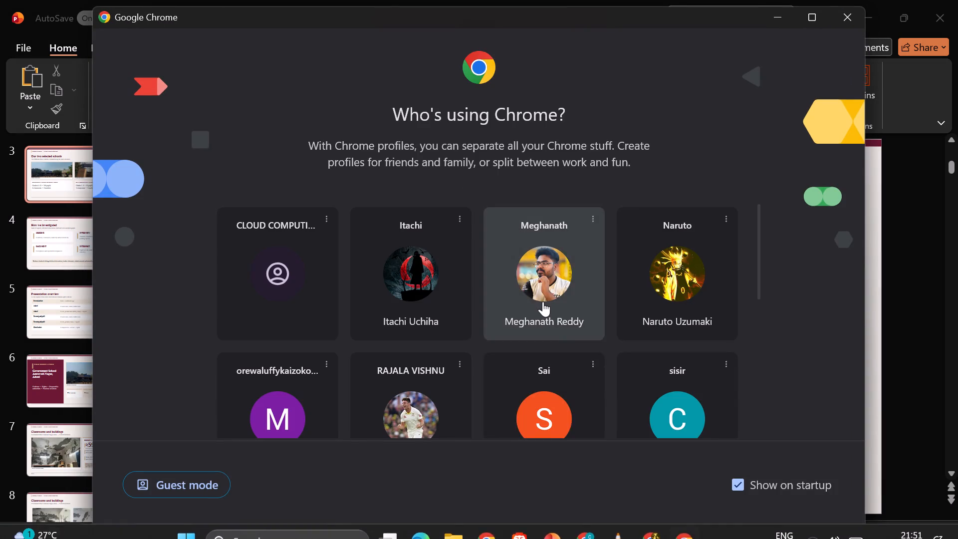
scroll(580, 414, "down", 5)
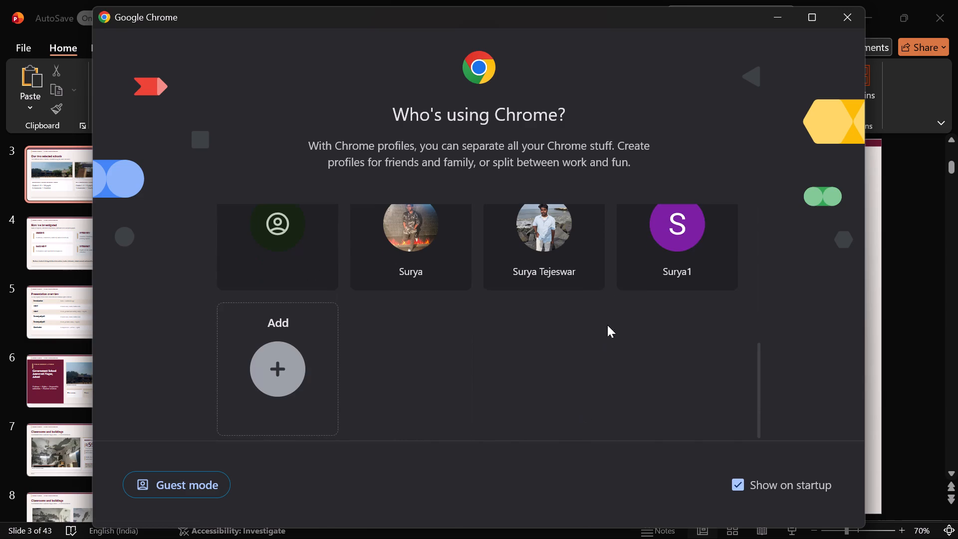
left_click(508, 244)
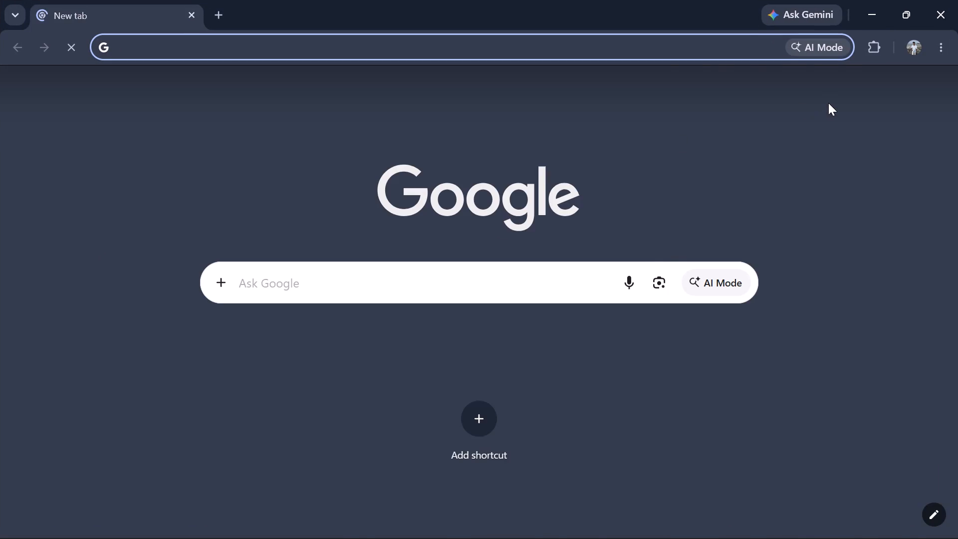
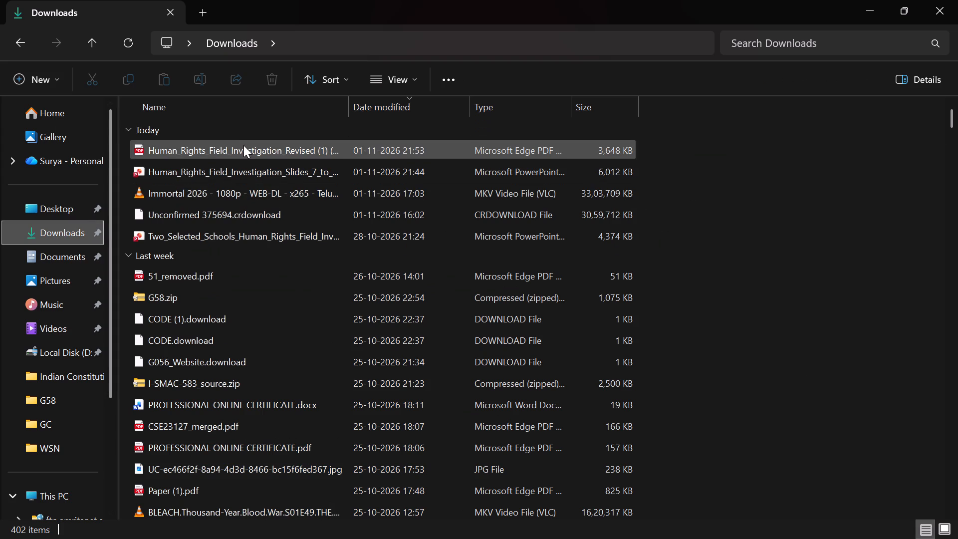
Open the Human_Rights_Field_Investigation_Revised (1) PDF report and read its executive summary and introduction background on page 3.
double_click(243, 145)
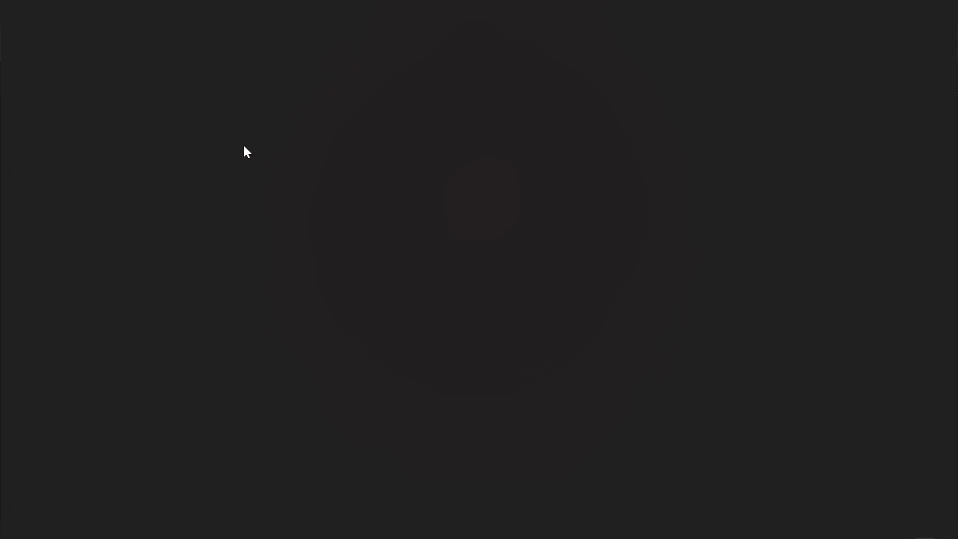
key("Right")
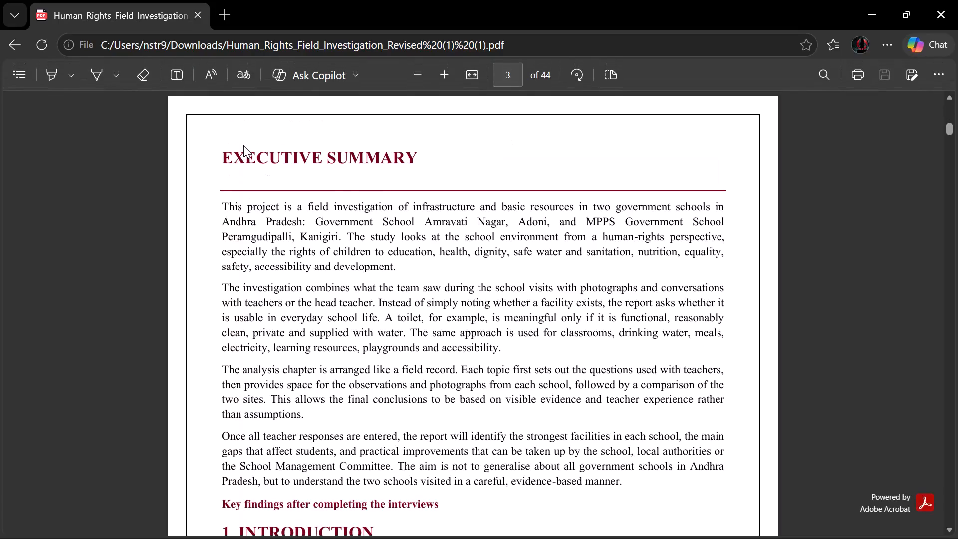
key("Right")
key("Left")
key("Down")
key("Down")
key("Down")
key("Down")
key("Down")
key("Down")
key("Down")
key("Down")
key("Down")
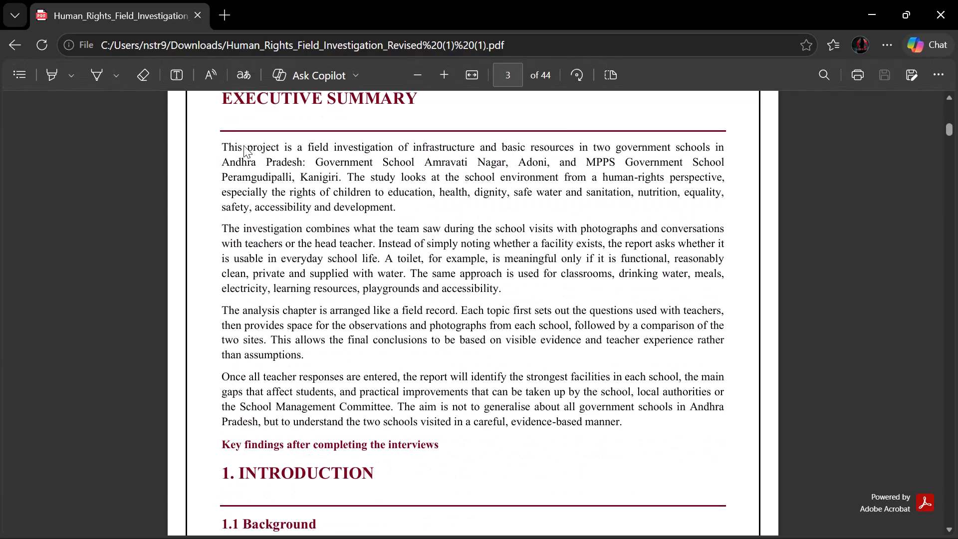
key("Down")
key("Down")
key("Down")
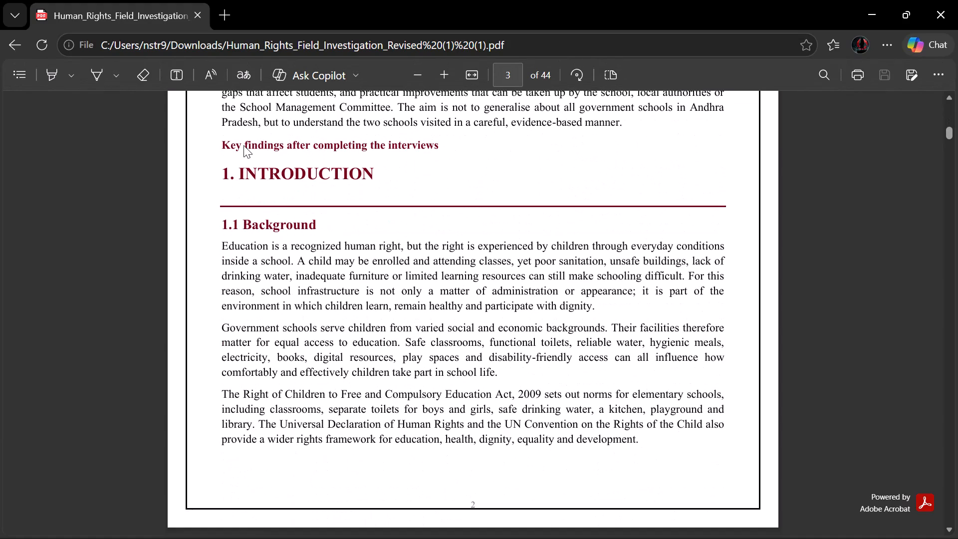
key("Down")
key("Down")
key("Down")
key("Down")
key("Down")
key("Down")
key("Up")
key("Up")
key("Up")
key("Up")
key("Up")
key("Up")
key("Up")
key("Up")
key("Up")
key("Up")
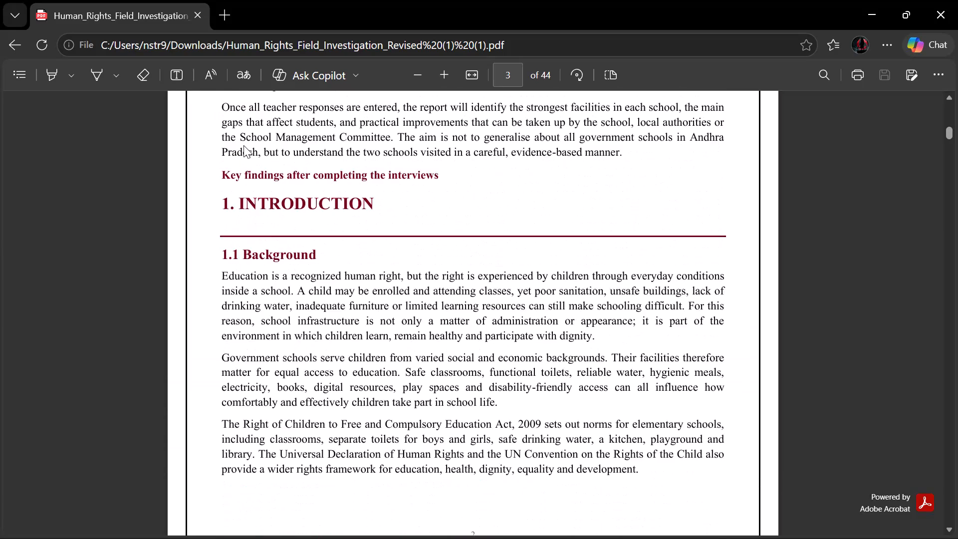
Look through the report's premises, buildings and classrooms section on pages 7 and 8, and the conclusion near the end.
key("Right")
key("Right")
key("Right")
key("Right")
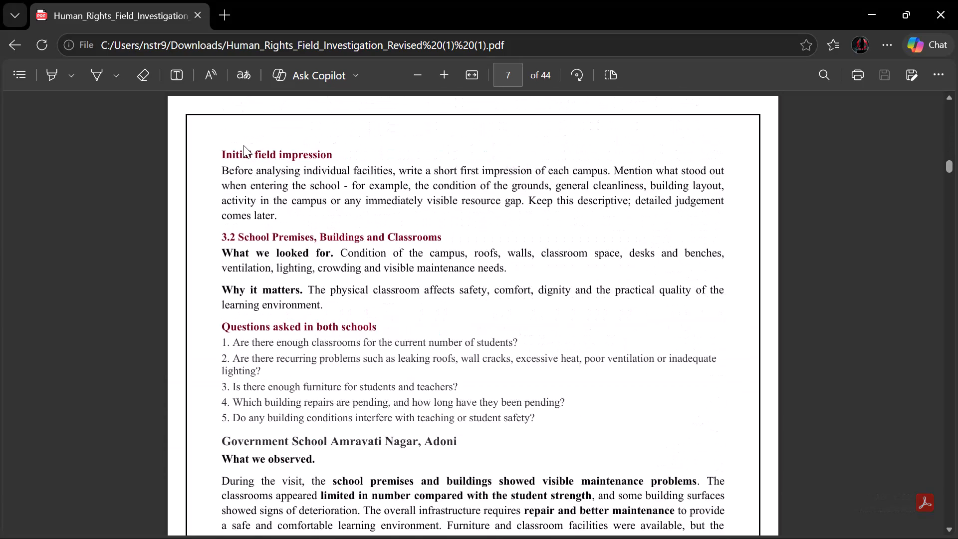
key("Right")
key("Left")
key("Right")
key("End")
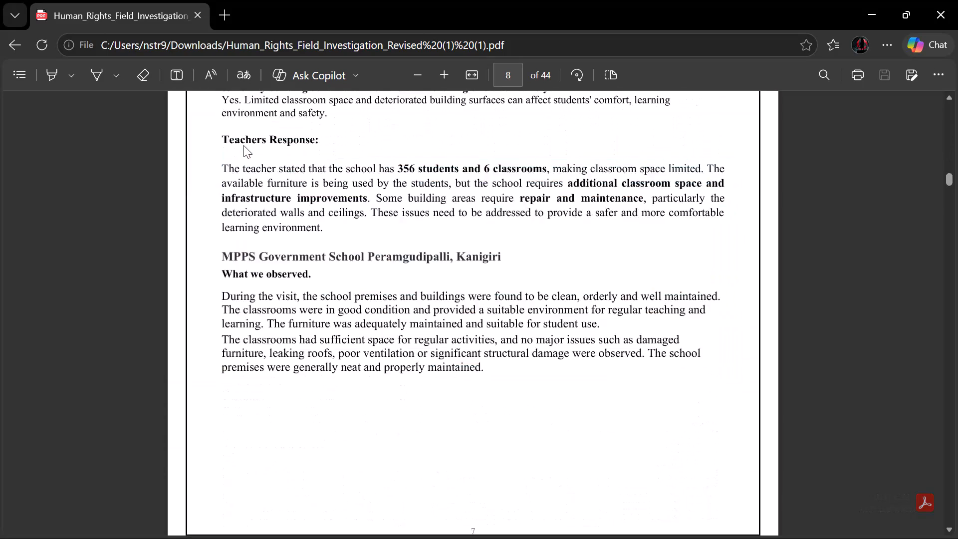
key("Left")
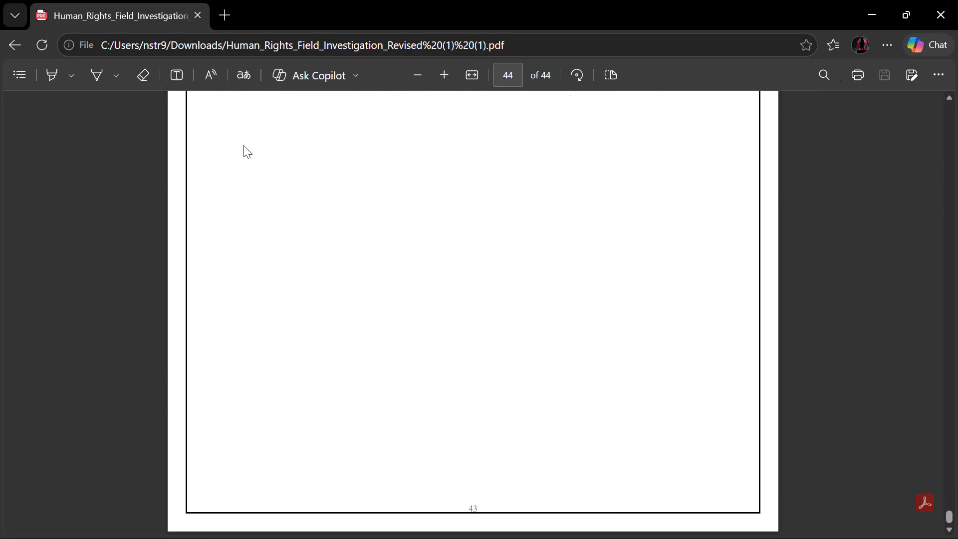
key("Left")
key("Left")
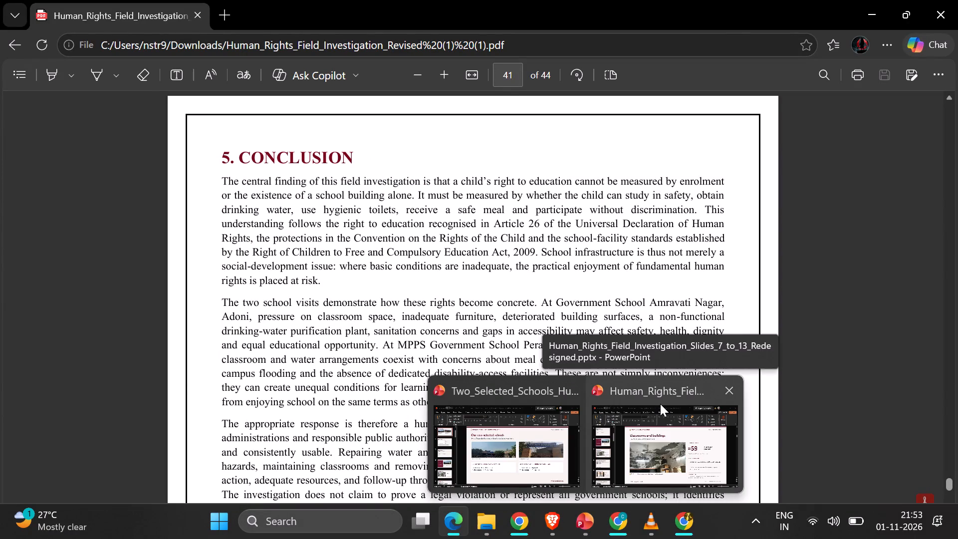
Switch to the Human_Rights_Field_Investigation_Slides_7_to_13_Redesigned presentation in PowerPoint and close it.
left_click(656, 427)
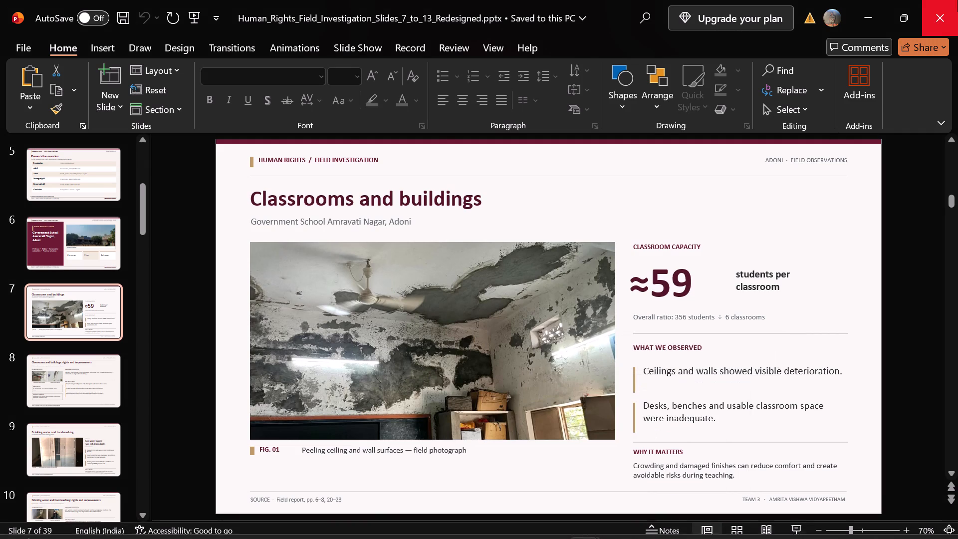
left_click(957, 0)
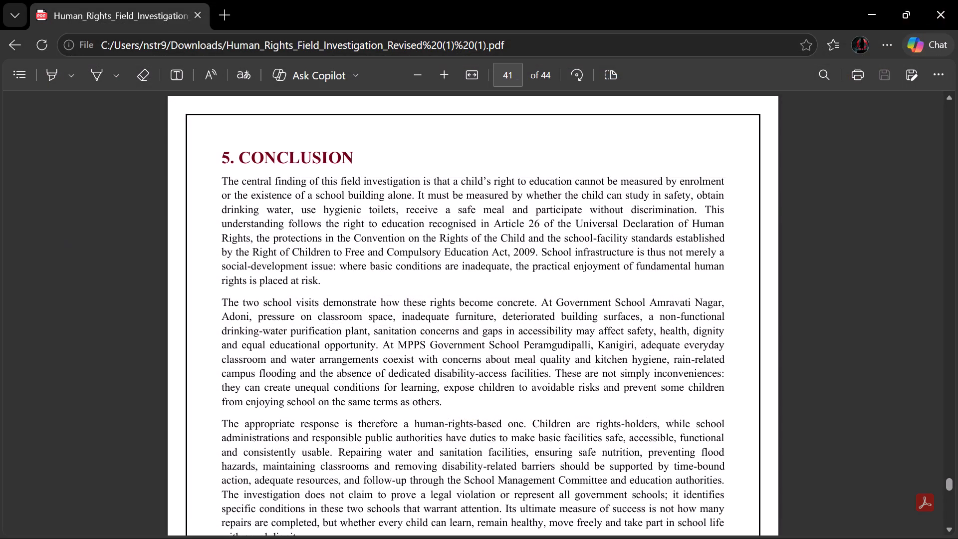